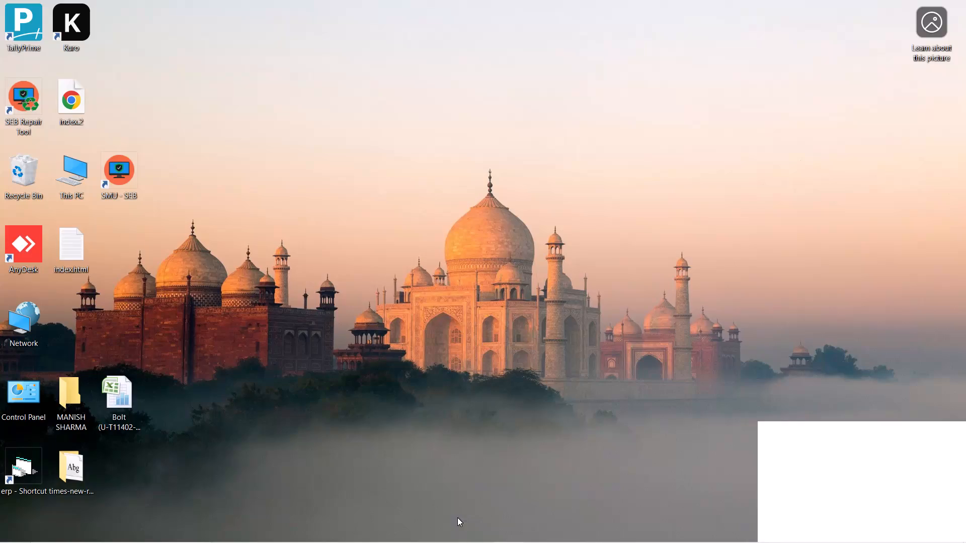
Switch to the AutoFast ERP and start a new Item Issue to Machine (IInd Opr) entry.
click(473, 536)
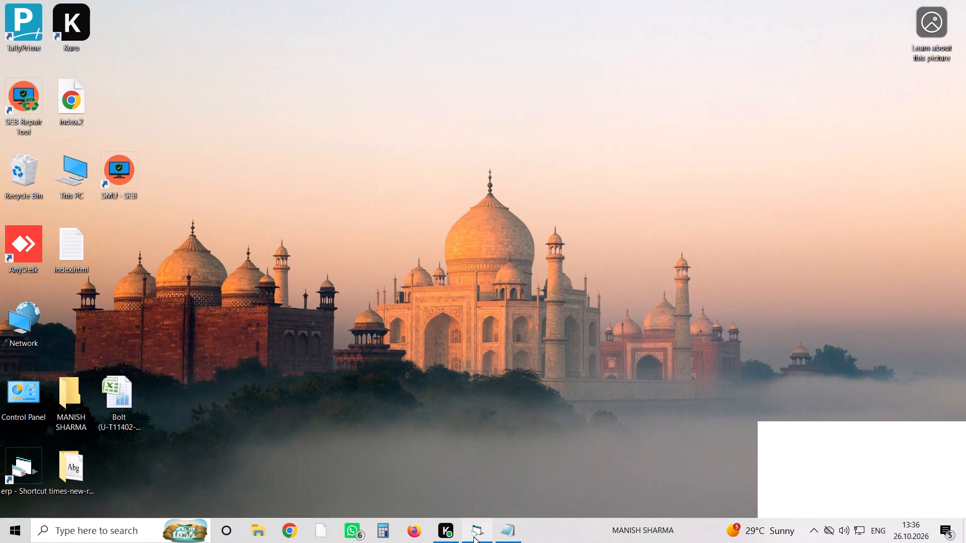
click(50, 19)
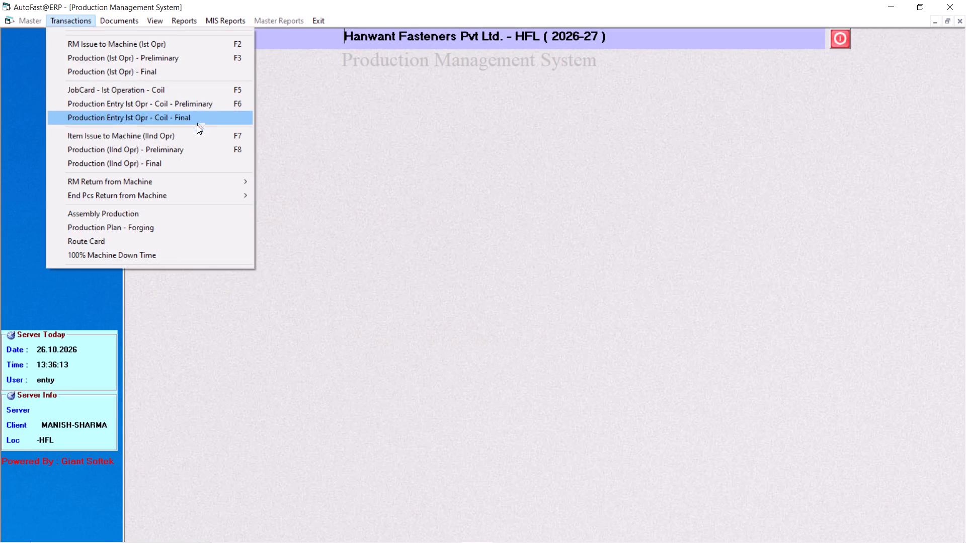
click(178, 137)
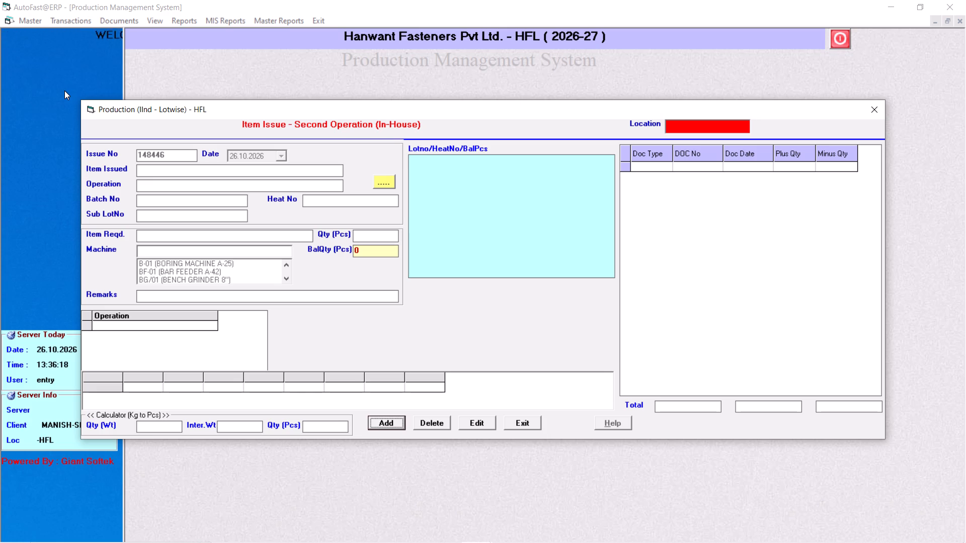
key(Return)
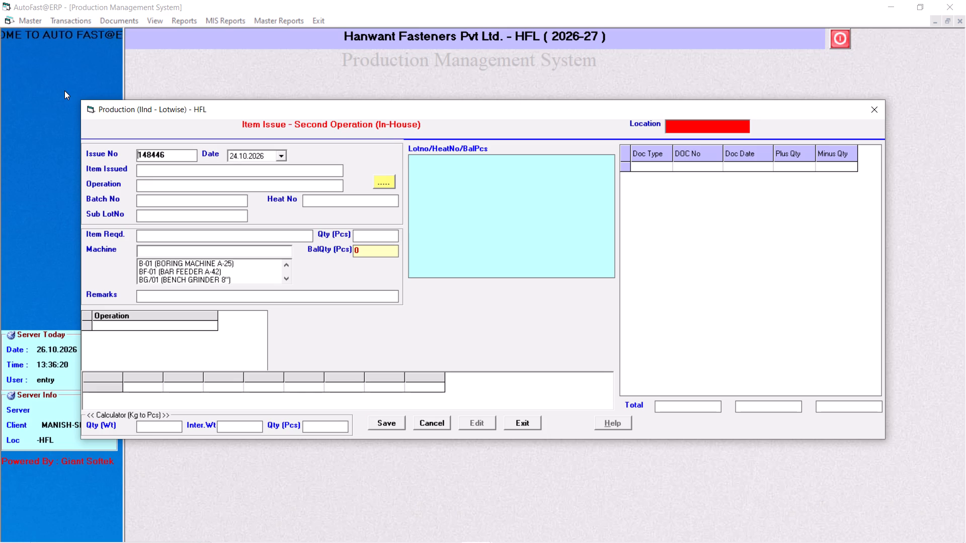
Select NUT INSERT 5 MM P-11/I0279 as the item issued, filtering the item list by "%p-11".
key(Return)
key(Return)
key(shift+Return)
key(shift+Return)
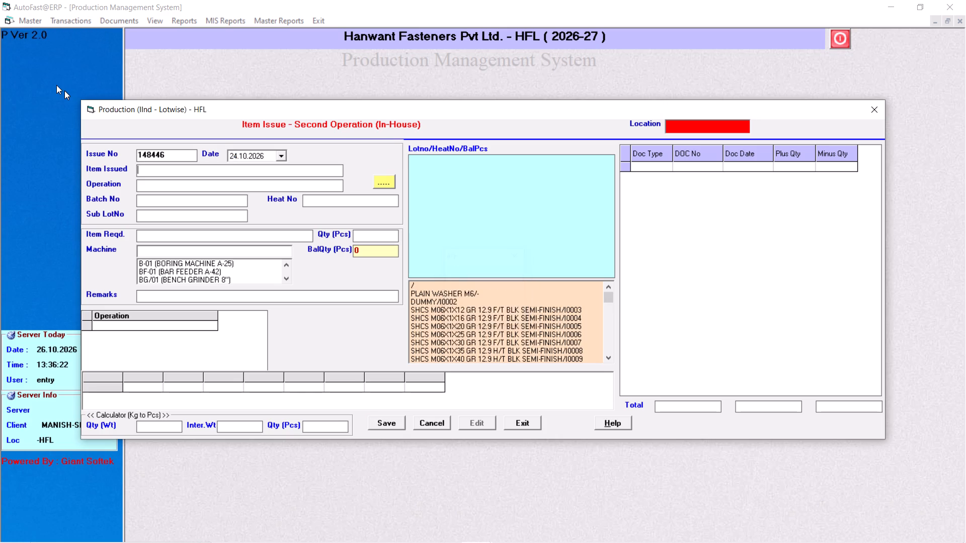
text(%$%)
key(BackSpace)
key(BackSpace)
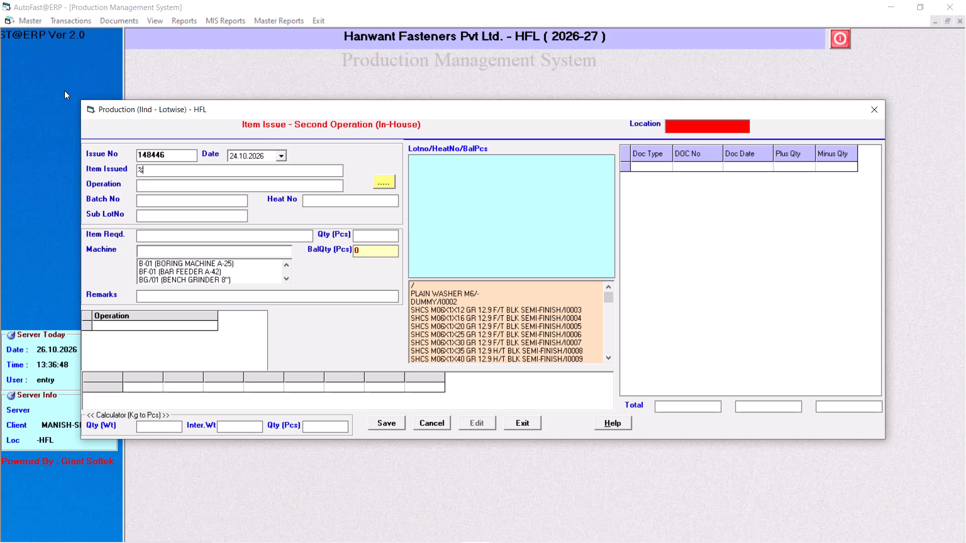
click(166, 169)
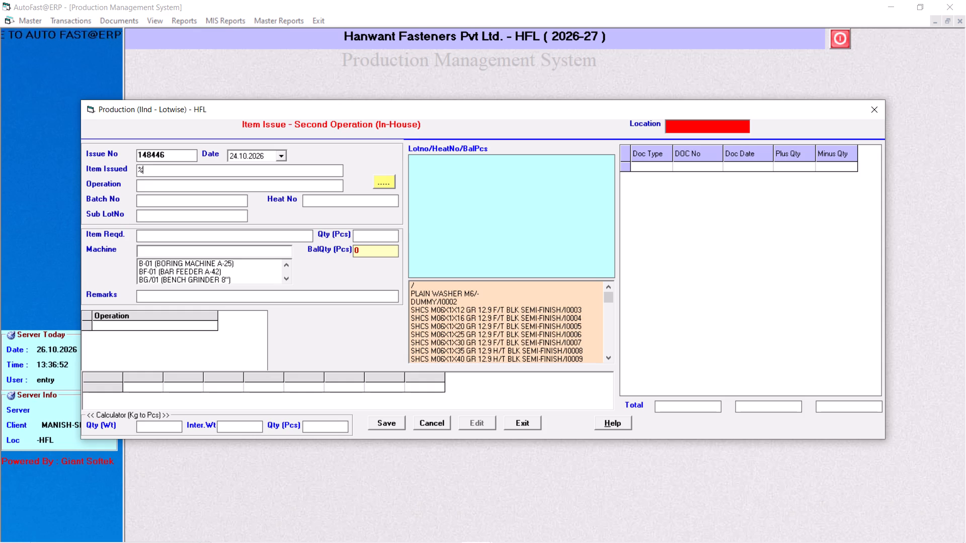
text(p-)
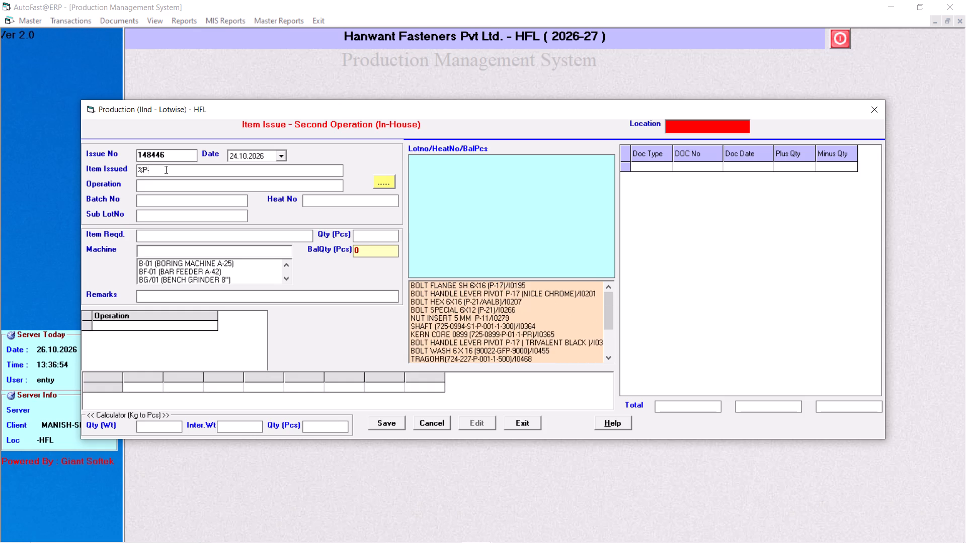
text(11)
key(Down)
key(Down)
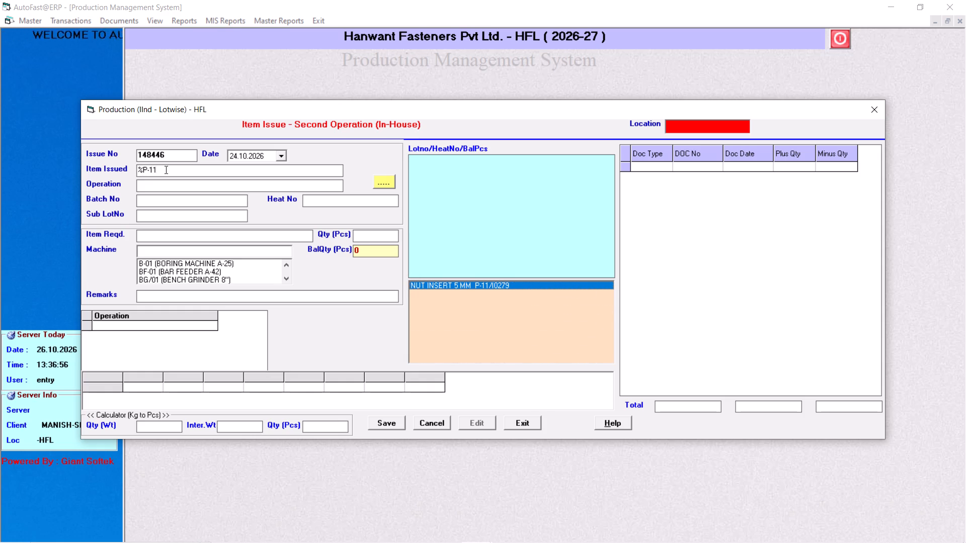
key(Return)
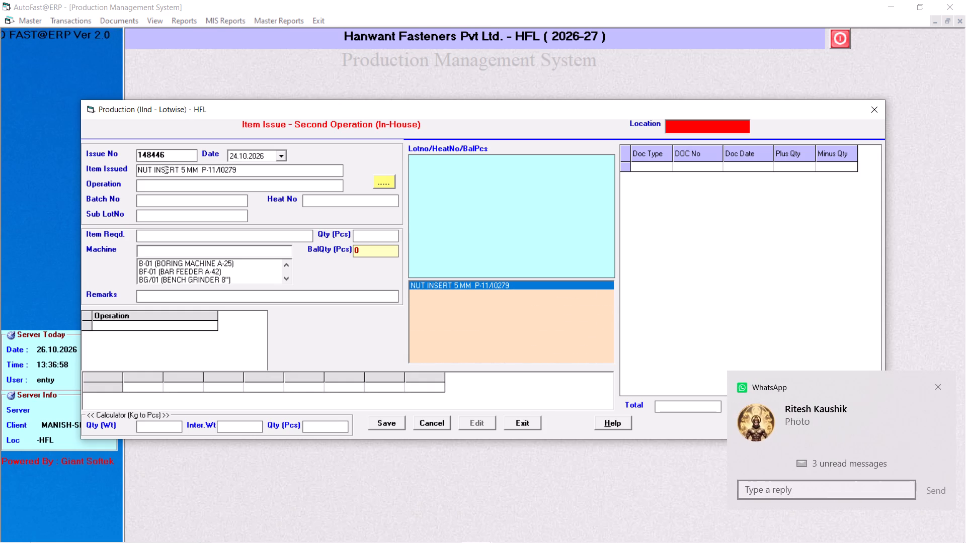
key(Return)
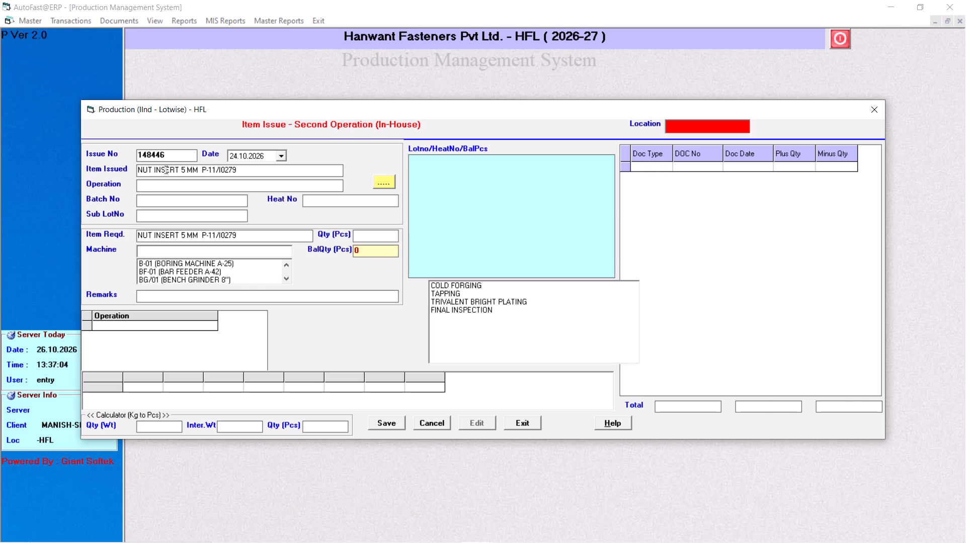
Set the nut insert's operation to FINAL INSPECTION.
key(Down)
key(Down)
key(Down)
key(Down)
key(Down)
key(Return)
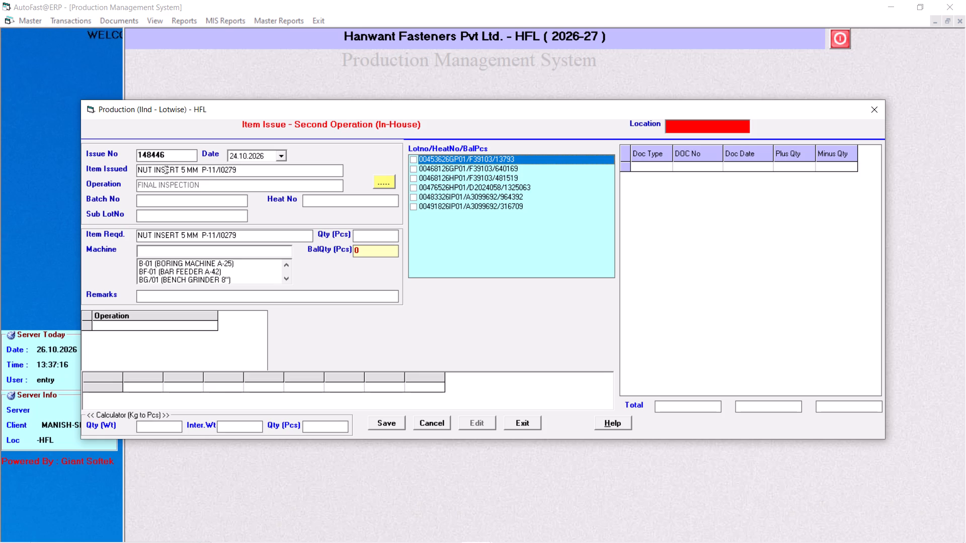
Tick lot 00453626GP01 and set the issue quantity to 11396 pcs.
key(space)
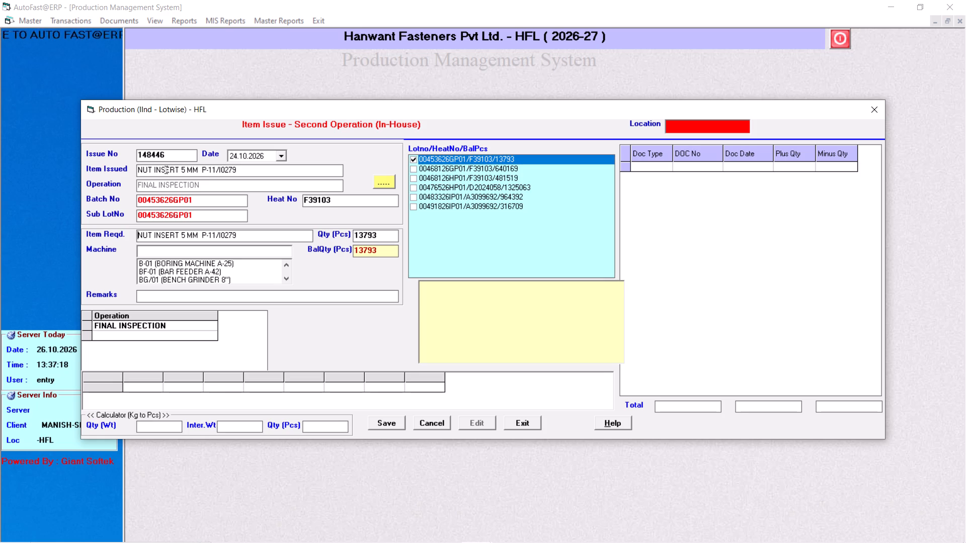
key(Return)
key(Right)
key(BackSpace)
key(Right)
key(BackSpace)
key(Right)
key(BackSpace)
key(Right)
key(BackSpace)
key(Right)
key(Right)
key(BackSpace)
key(Right)
key(BackSpace)
key(BackSpace)
key(Right)
key(BackSpace)
key(Right)
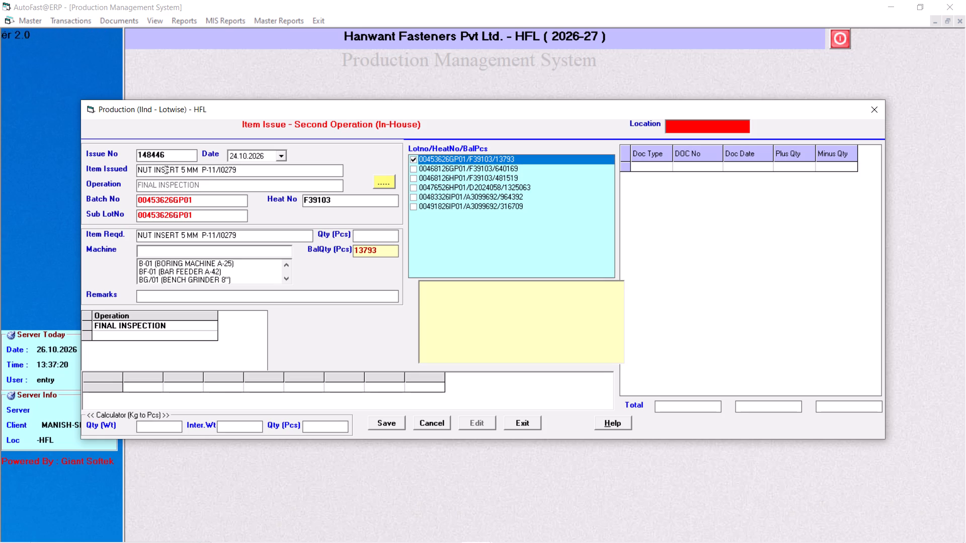
key(BackSpace)
text(11396)
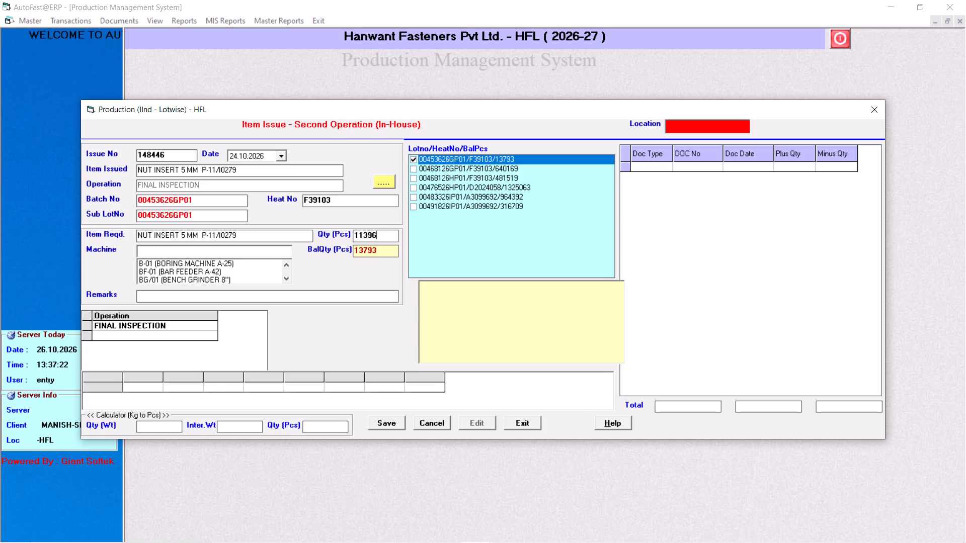
Assign machine PDI-1 to the nut insert issue and save the entry.
key(Return)
text(pdi-)
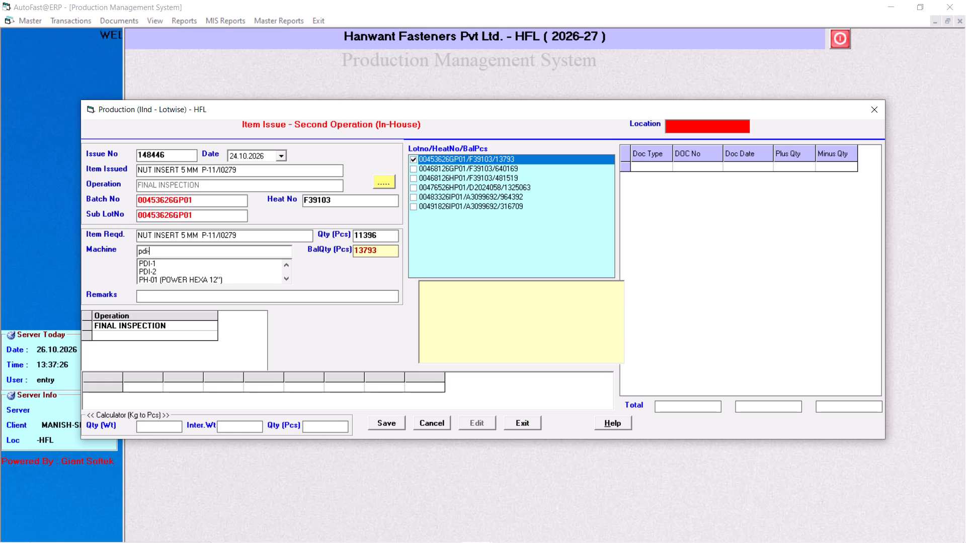
key(Down)
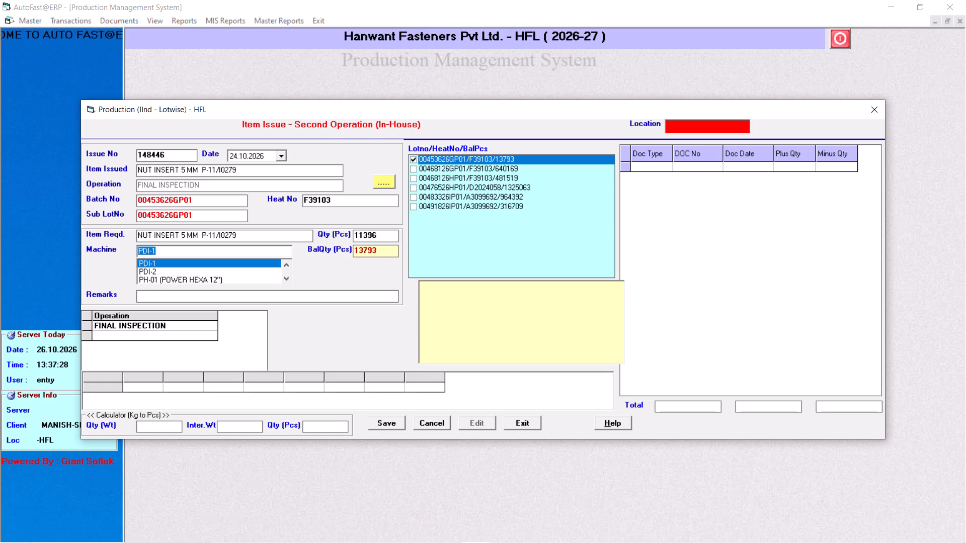
key(Return)
key(Return)
key(Return)
key(Return)
key(Return)
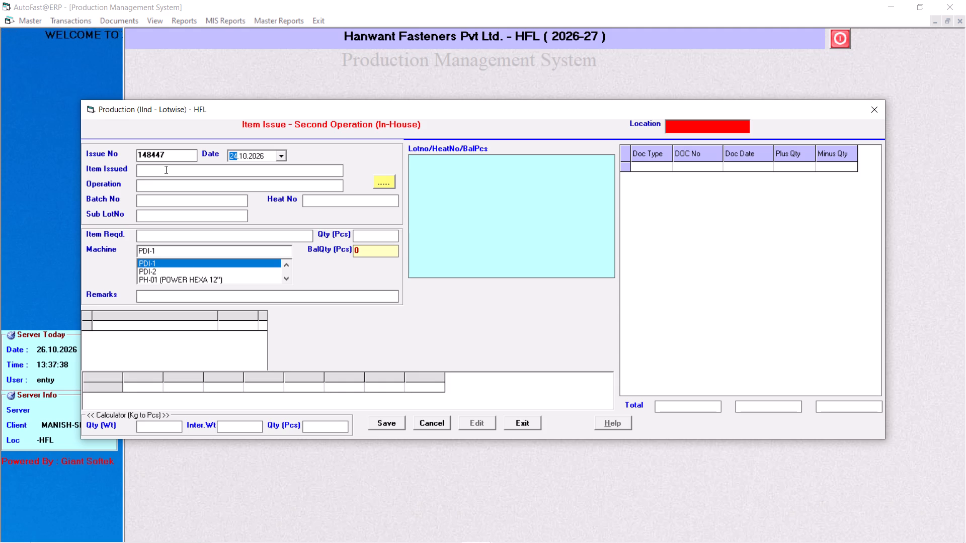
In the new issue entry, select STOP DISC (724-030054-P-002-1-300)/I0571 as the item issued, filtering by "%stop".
key(Return)
key(Return)
key(shift+percent)
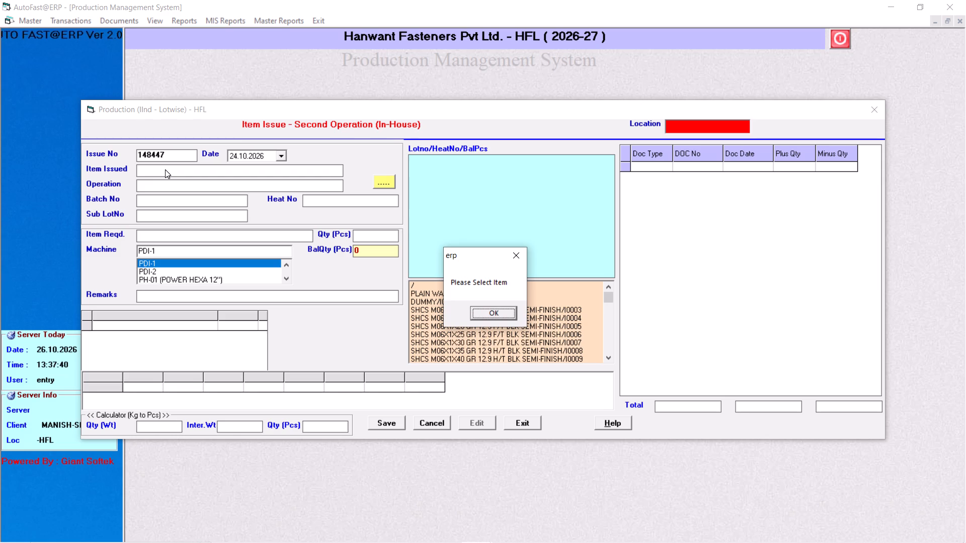
key(Return)
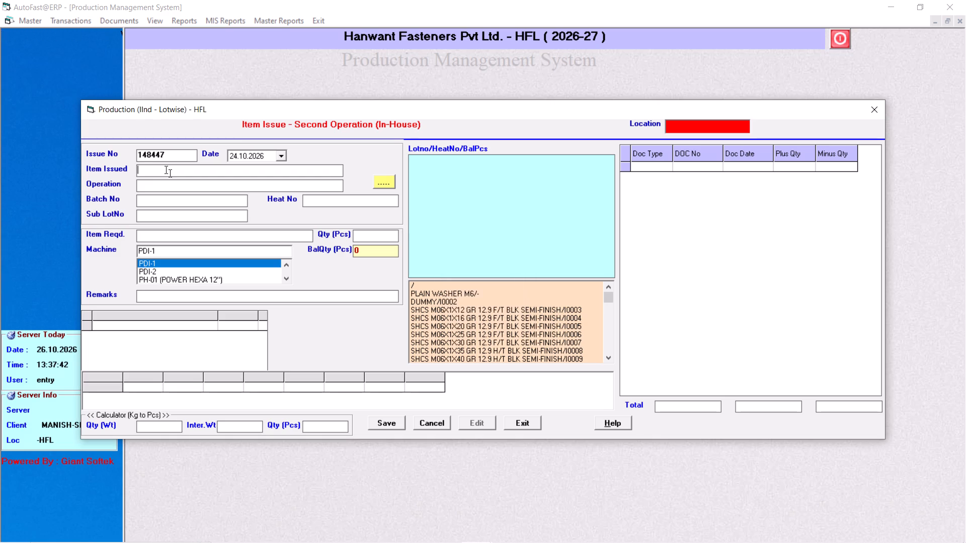
key(shift+percent)
text(stop)
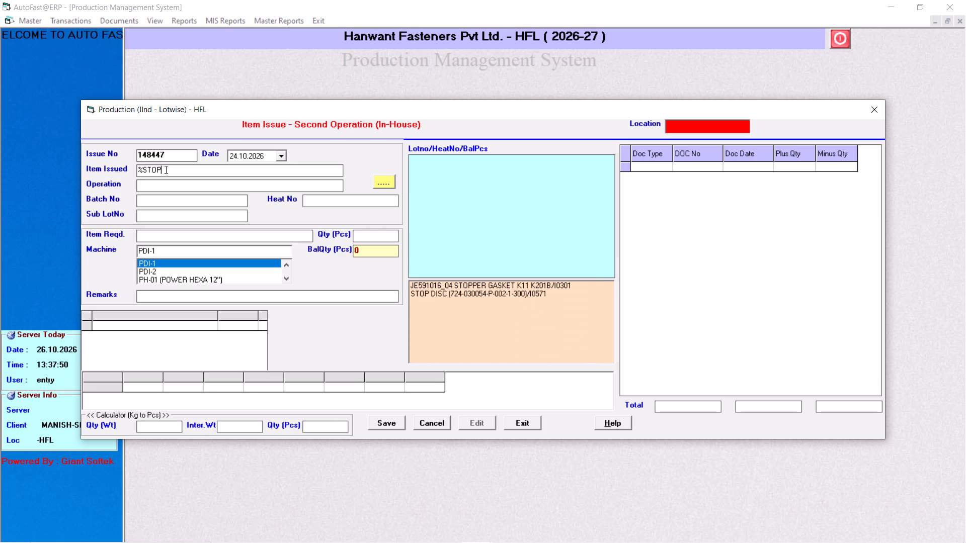
key(Down)
key(Down)
key(Down)
key(Return)
key(Return)
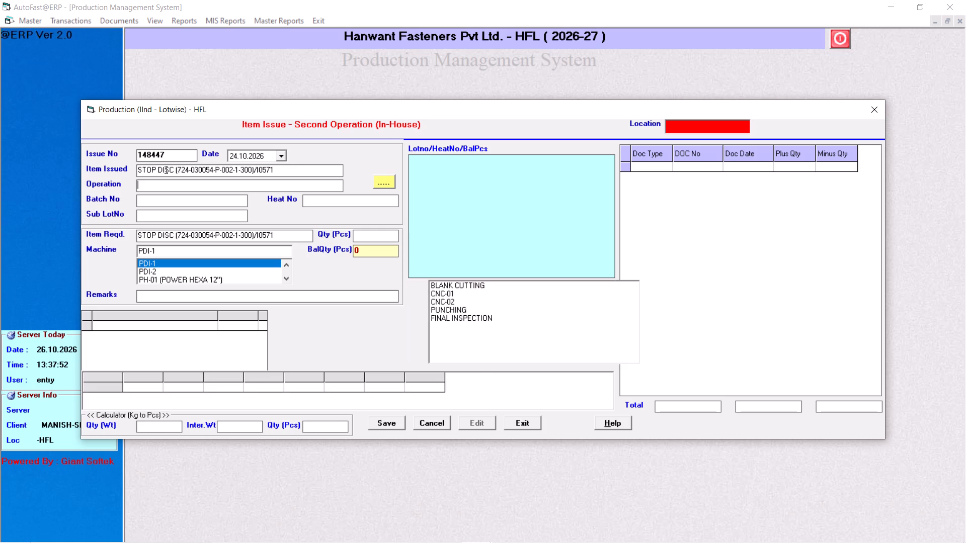
Set the stop disc's operation to FINAL INSPECTION.
key(Down)
key(Down)
key(Down)
key(Down)
key(Down)
key(Down)
key(Down)
key(Down)
key(Down)
key(Down)
key(Return)
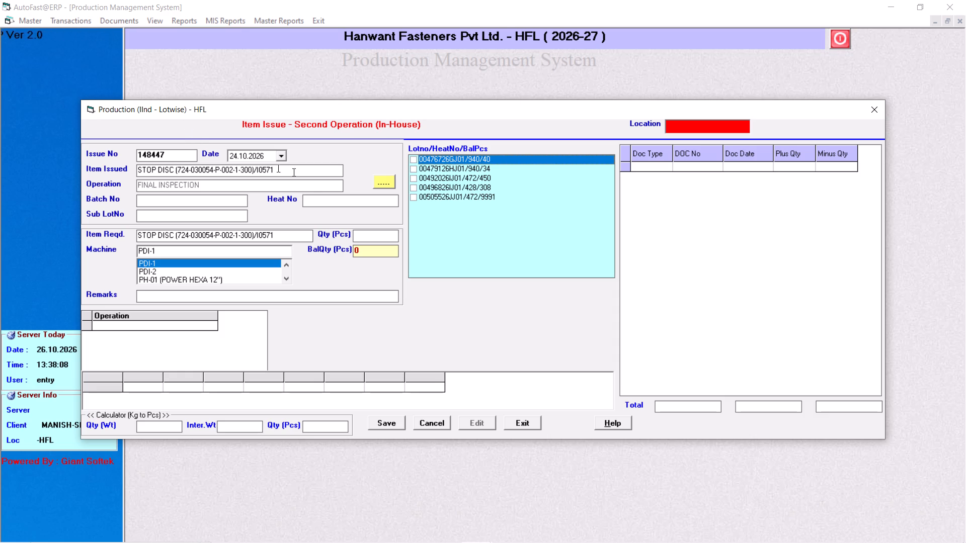
Tick lot 00476726GJ01, keep its full balance quantity and machine PDI-1, and save the issue.
click(417, 159)
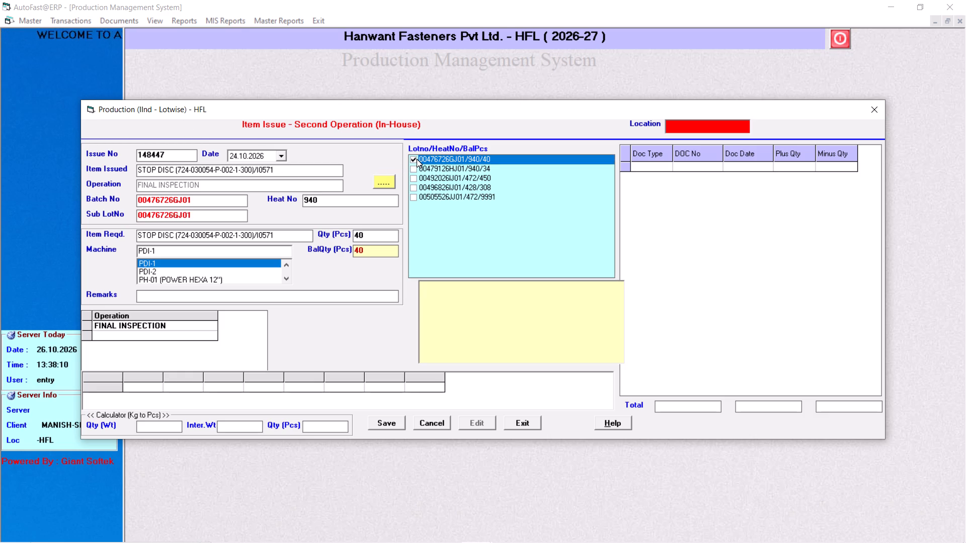
key(Return)
key(Return)
key(Return)
key(Return)
key(Return)
key(Return)
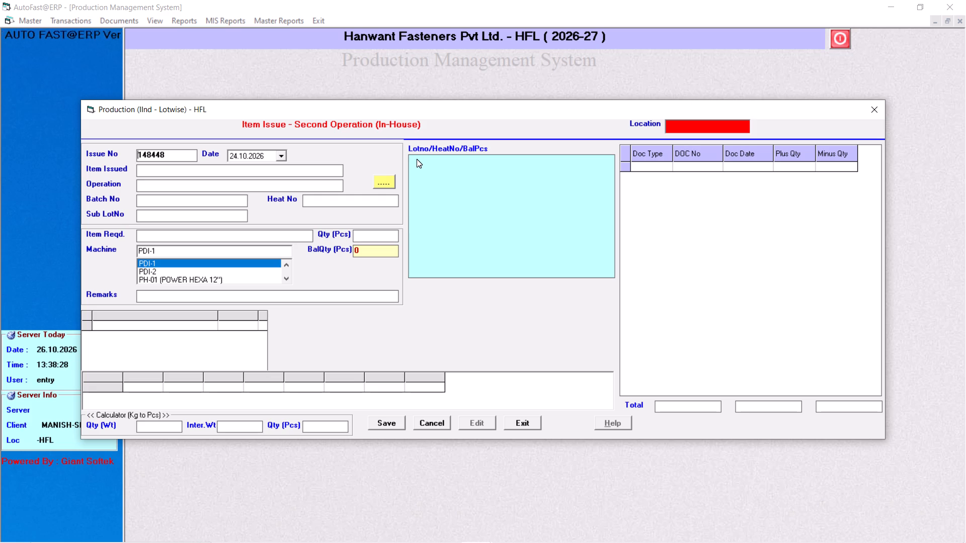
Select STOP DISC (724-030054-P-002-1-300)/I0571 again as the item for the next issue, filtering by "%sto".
key(Return)
key(Return)
key(shift+Return)
key(shift+Return)
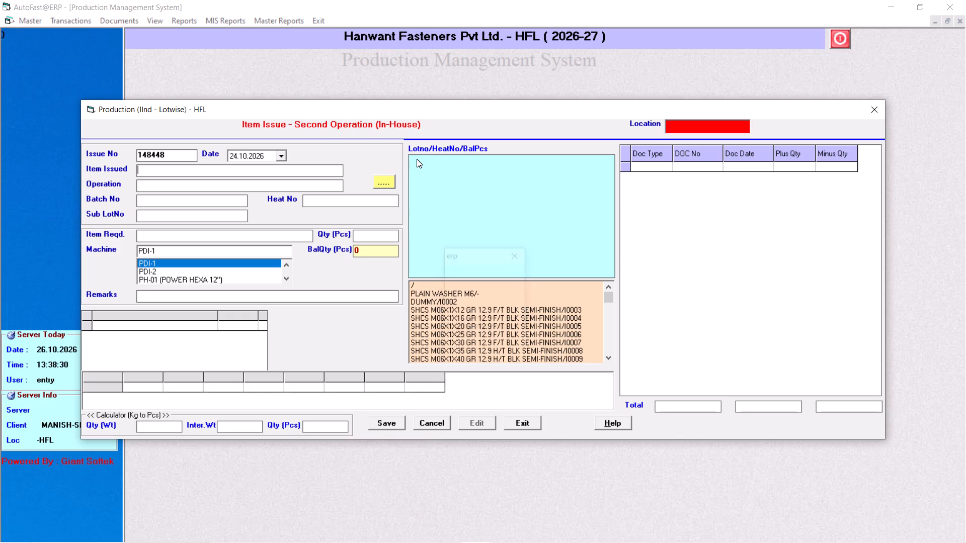
key(shift+percent)
text(sto)
key(Down)
key(Down)
key(Down)
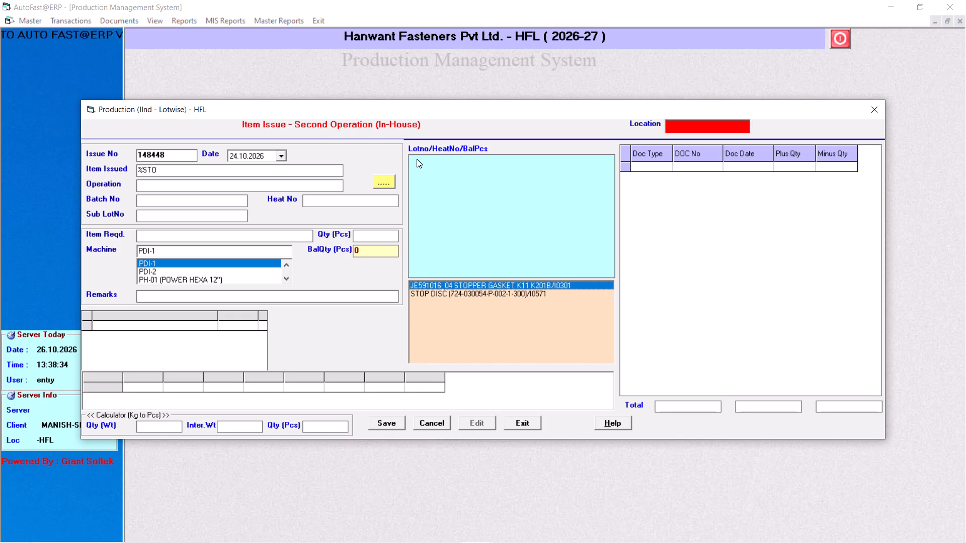
key(Return)
key(Return)
Set this stop disc issue's operation to FINAL INSPECTION.
key(Down)
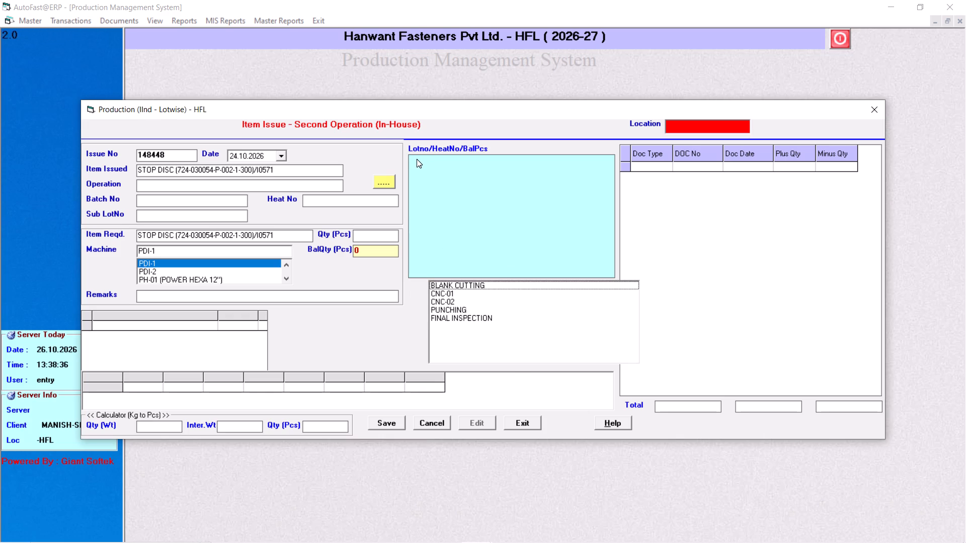
key(Down)
key(Down)
key(Down)
key(Down)
key(Down)
key(Down)
key(Down)
key(Return)
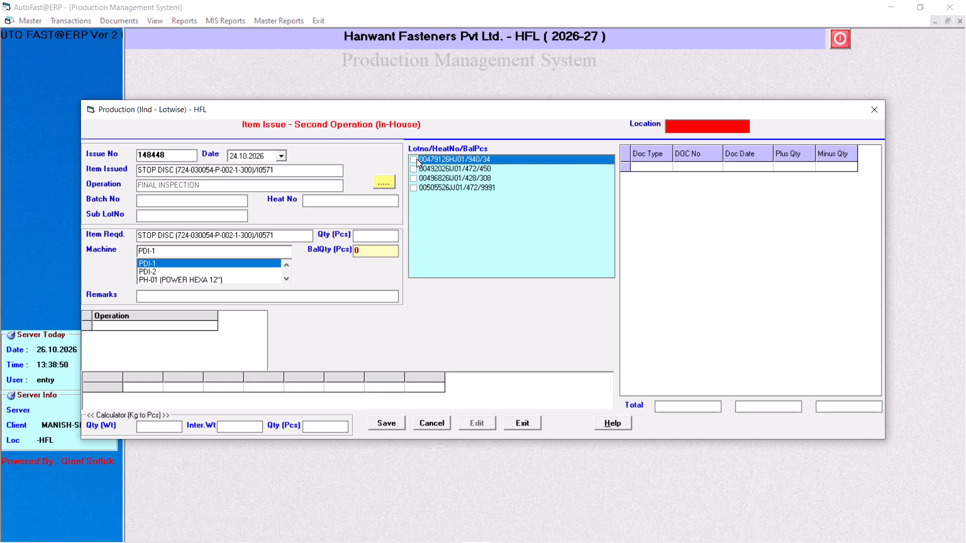
Tick lot 00479126HJ01, keep its full balance quantity and machine PDI-1, and save the issue.
key(space)
key(Return)
key(Return)
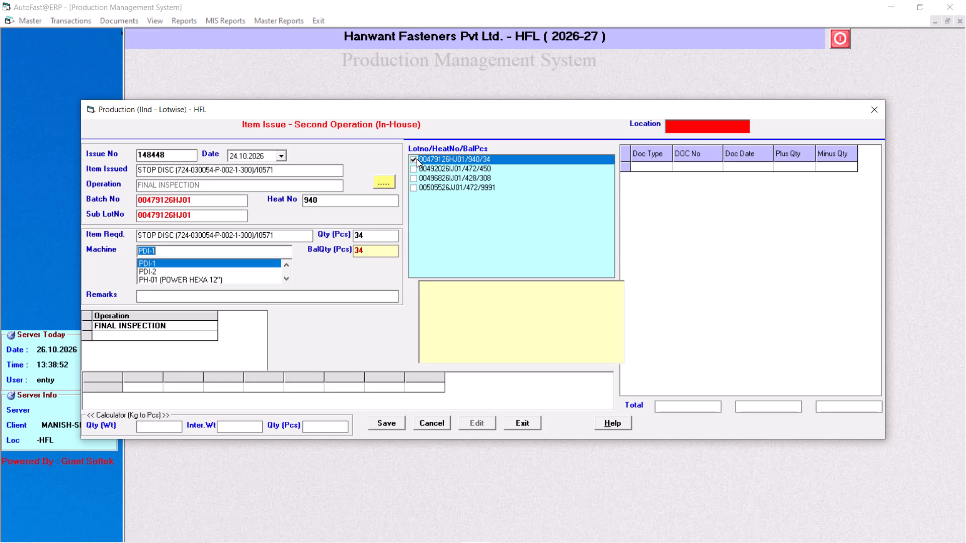
key(Return)
key(Return)
key(Return)
key(Return)
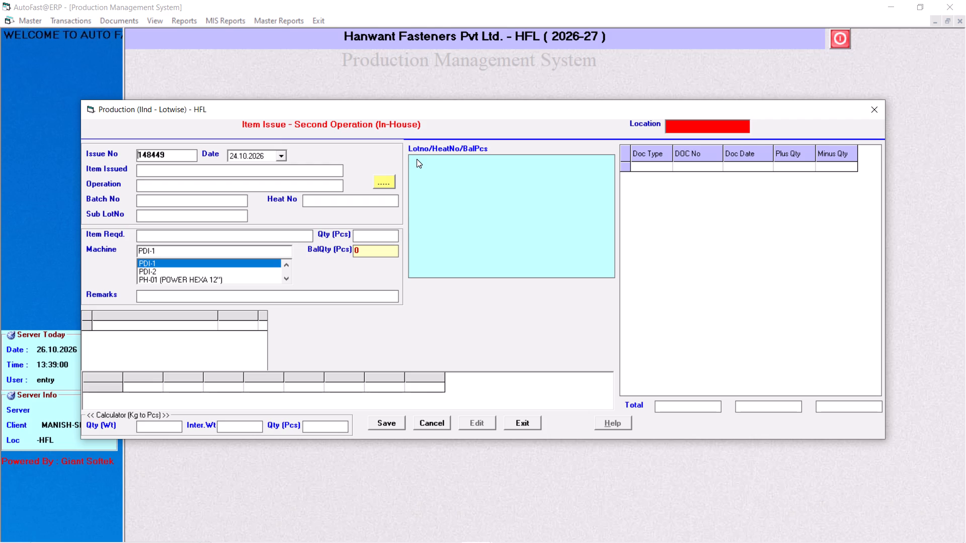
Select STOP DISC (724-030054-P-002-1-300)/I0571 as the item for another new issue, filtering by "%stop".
key(Return)
key(Return)
key(Return)
key(shift+Return)
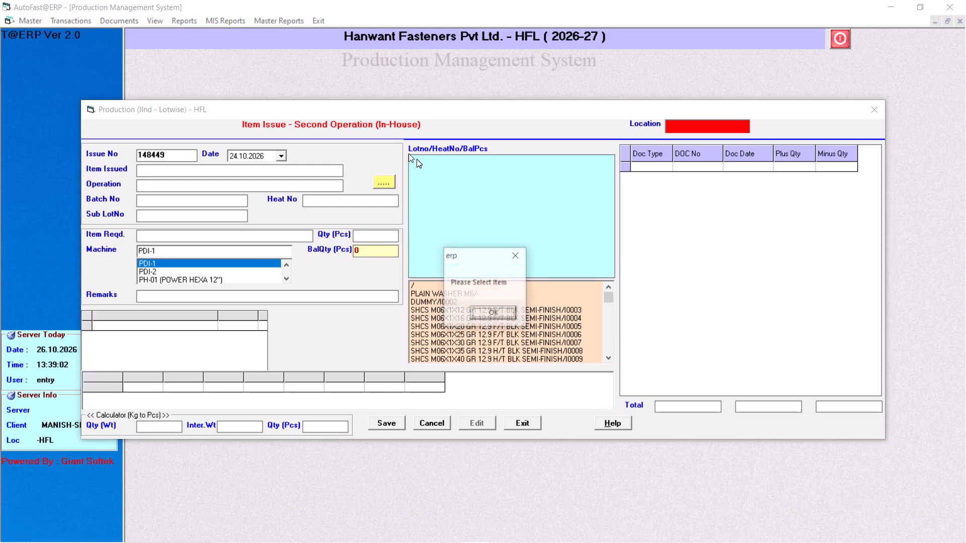
key(shift+percent)
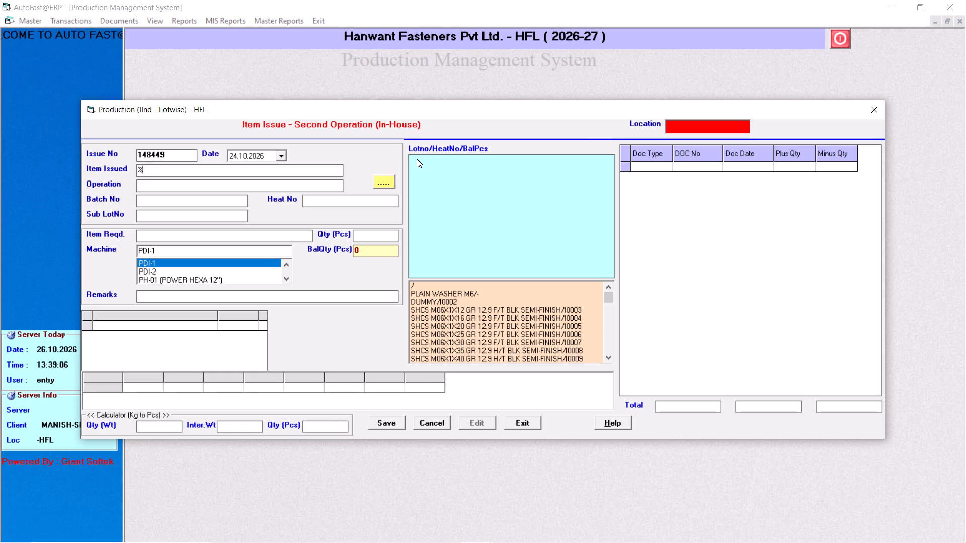
text(stop)
key(Right)
key(Right)
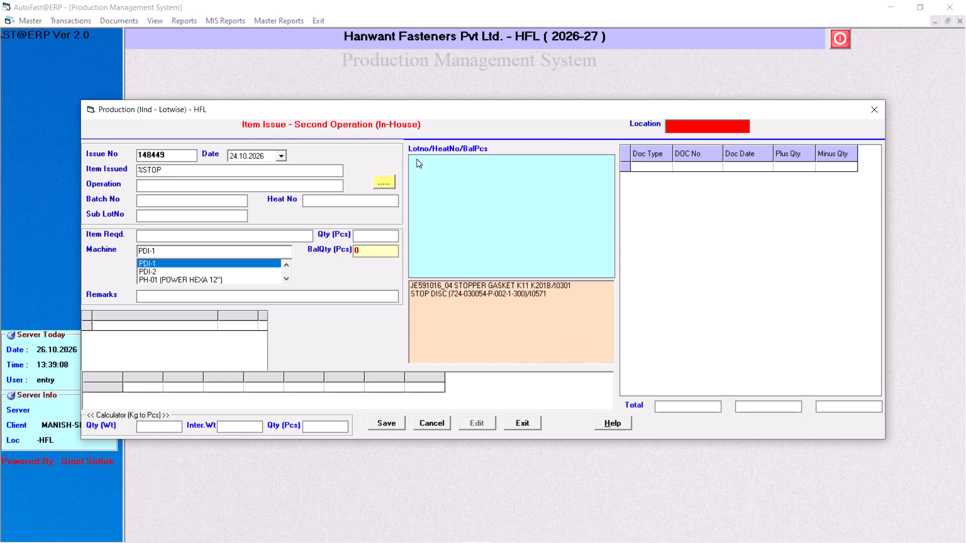
key(Down)
key(Down)
key(Down)
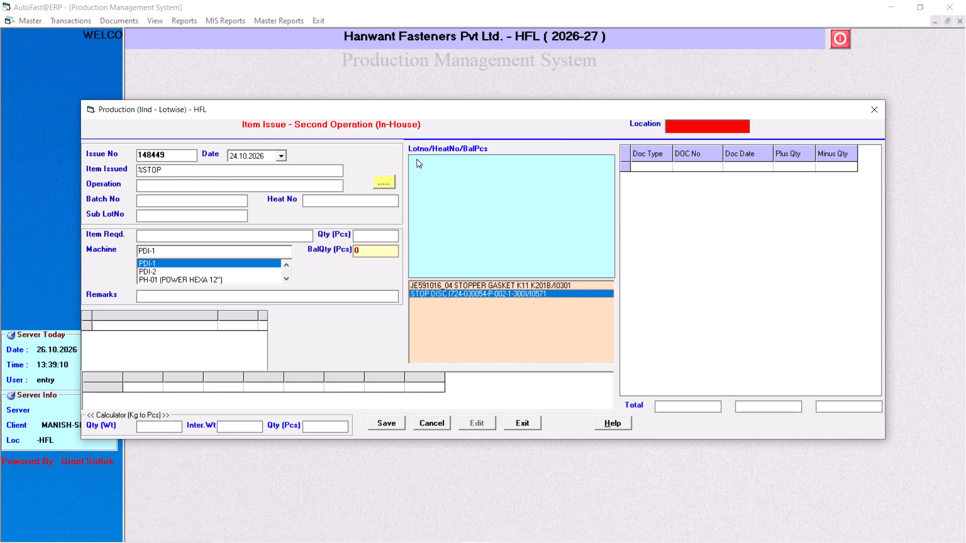
key(Return)
key(Return)
Set the operation of this stop disc issue to FINAL INSPECTION.
key(Down)
key(Down)
key(Down)
key(Down)
key(Down)
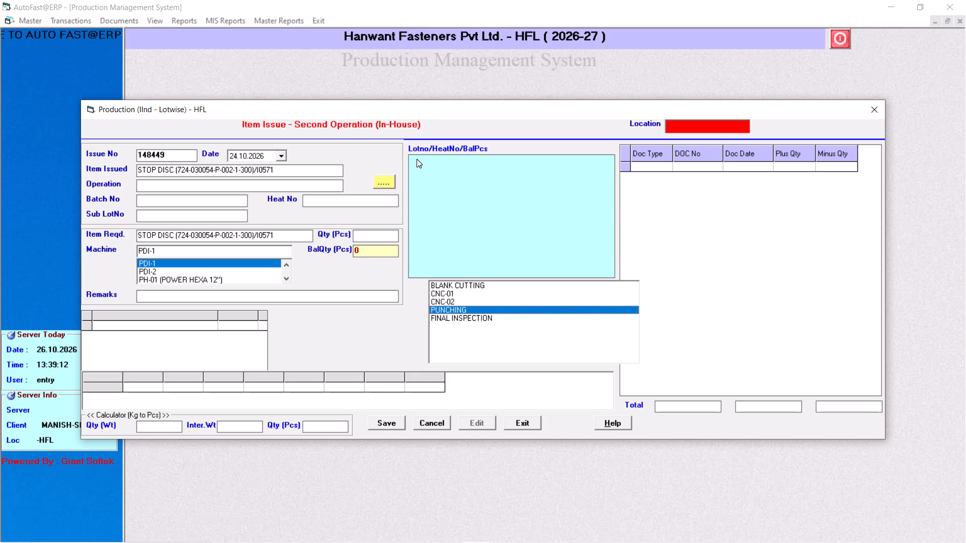
key(Down)
key(Down)
key(Return)
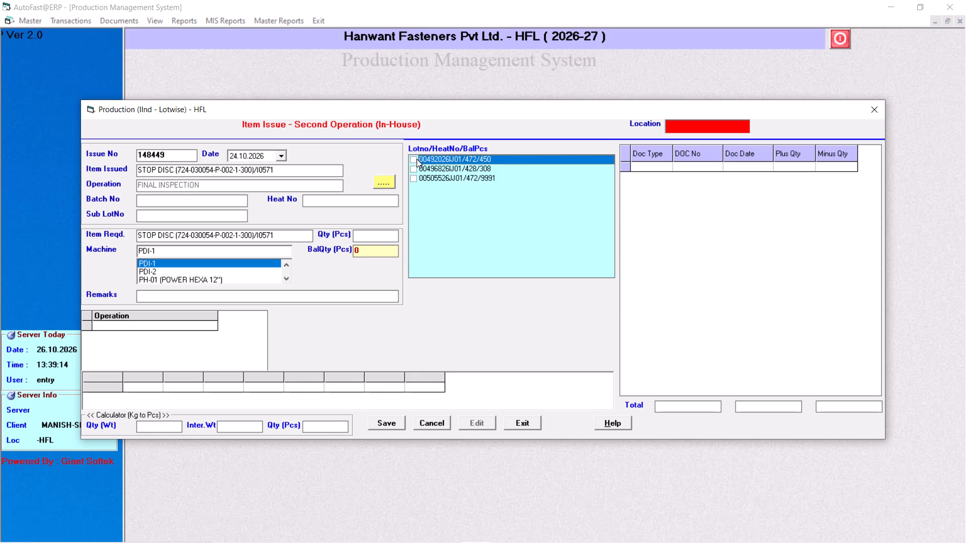
Tick lot 00492026IJ01, keep its full balance quantity and machine PDI-1, and save the issue.
key(space)
key(Return)
key(Return)
key(Return)
key(Return)
key(Return)
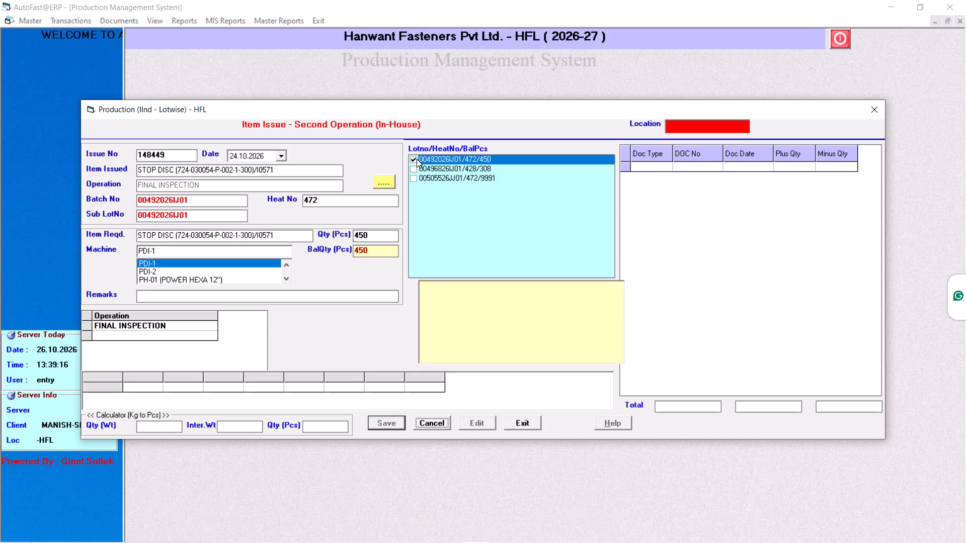
key(Return)
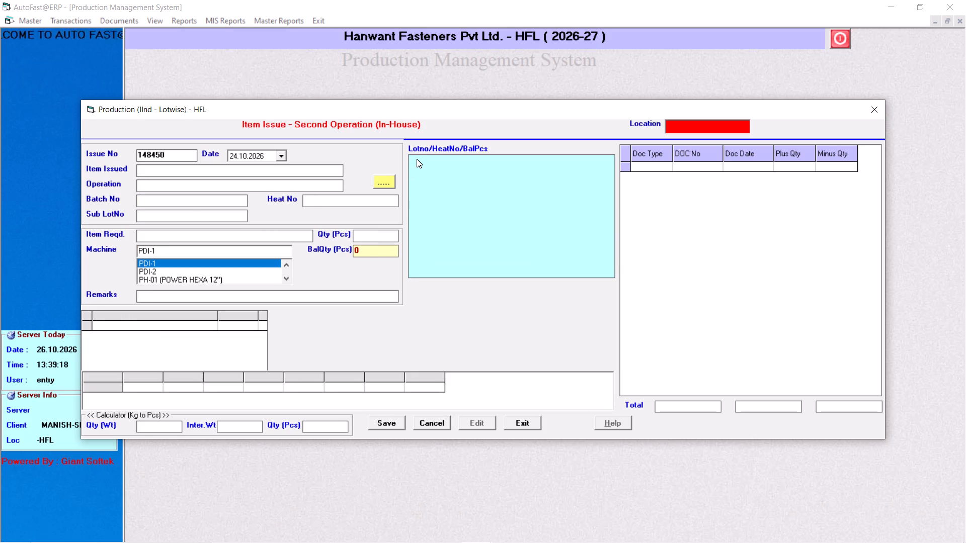
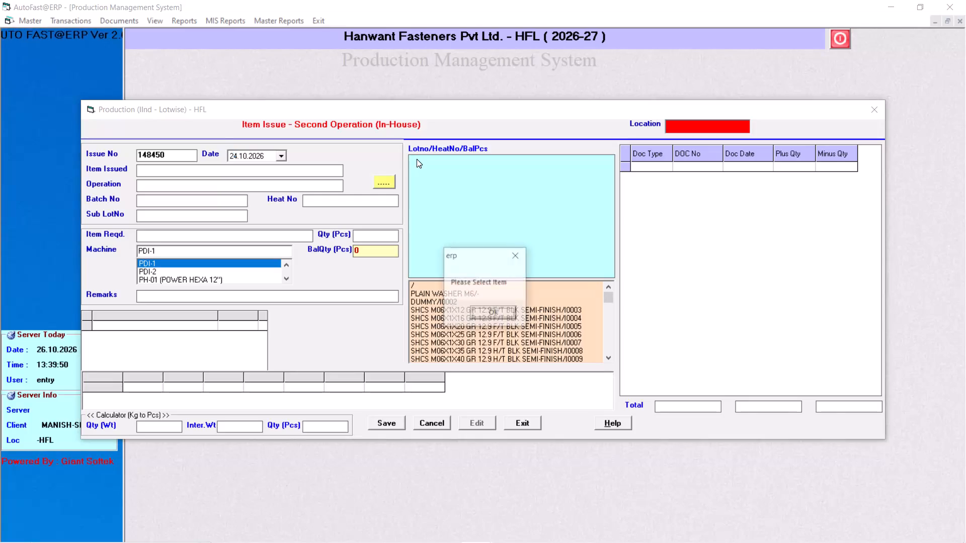
Select NUT INSERT 5 MM P-11/I0279 as the item for the new issue, filtering by "%p-11".
key(shift+Return)
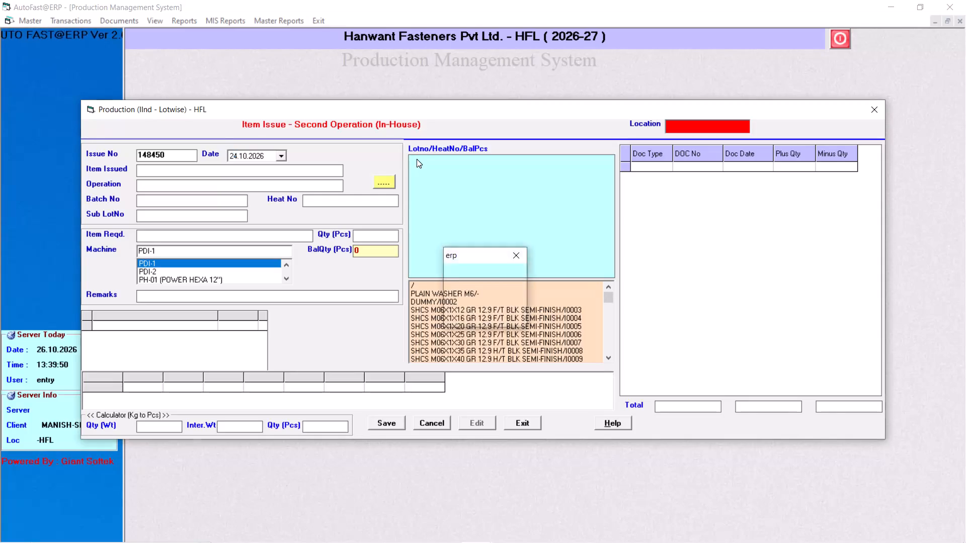
key(shift+percent)
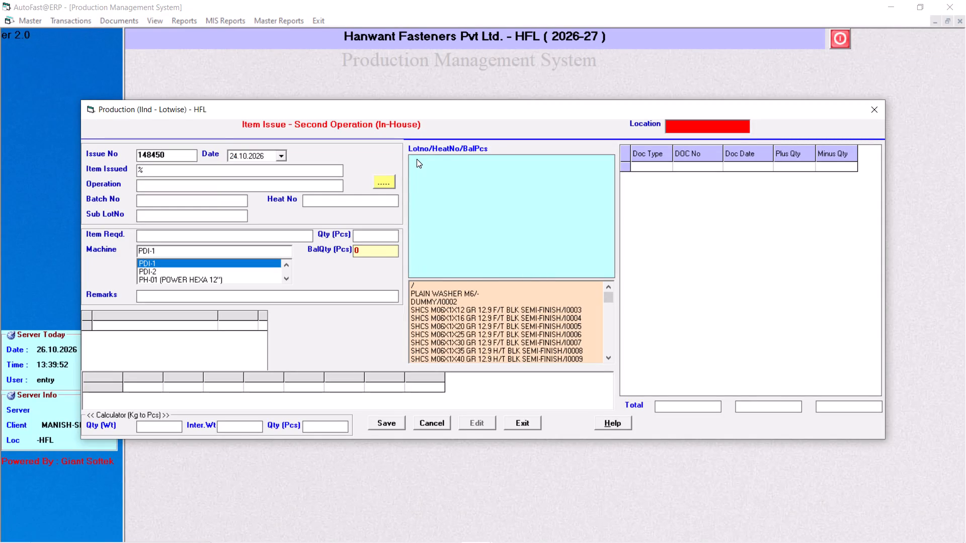
text(p-11)
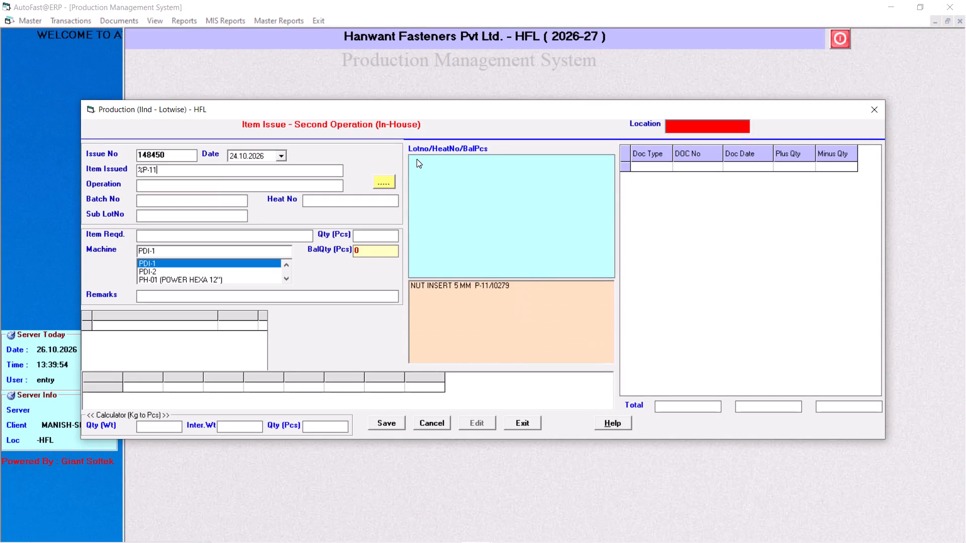
key(Down)
key(Down)
key(Return)
key(Return)
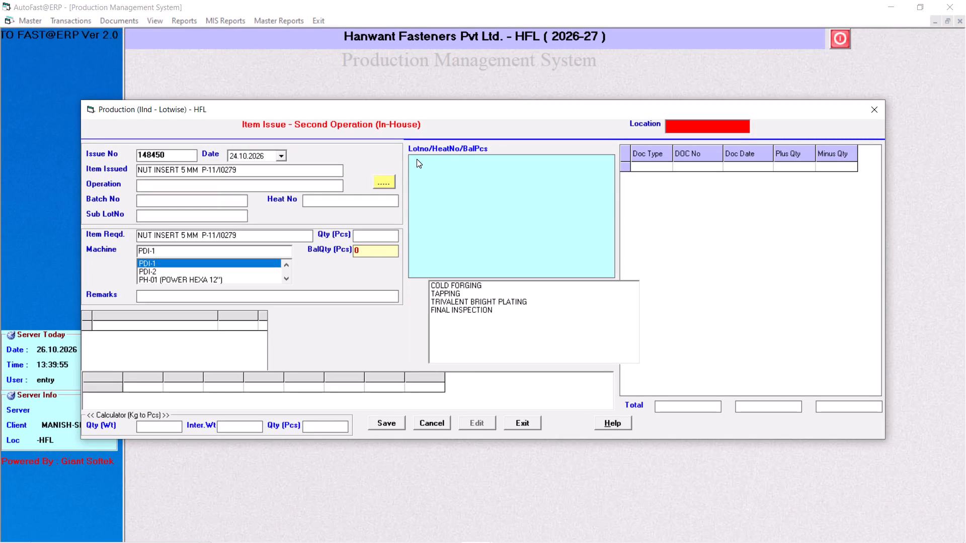
Set the operation of this nut insert issue to FINAL INSPECTION.
key(Down)
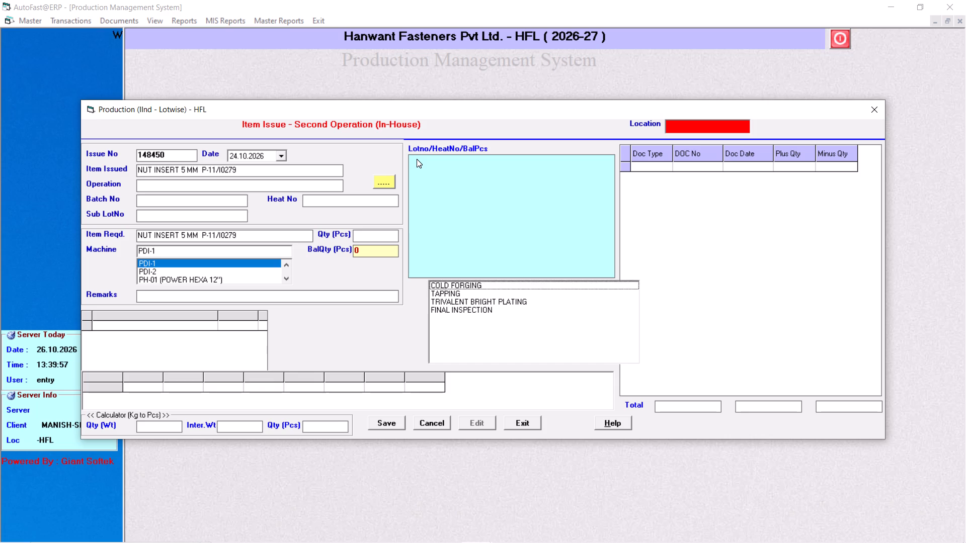
key(Down)
key(Down)
key(Down)
key(Down)
key(Return)
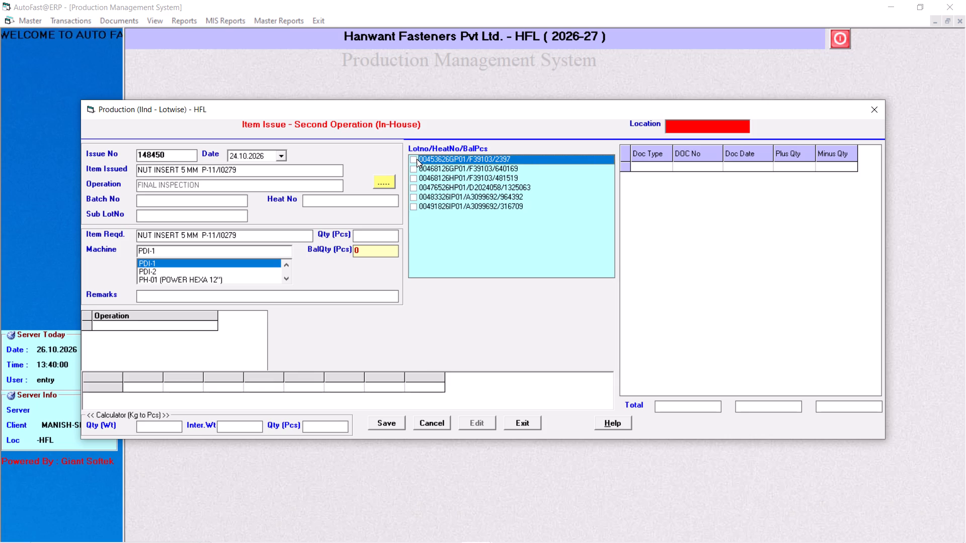
Tick lot 00468126GP01 and set its issue quantity to 9000 pcs.
key(Down)
key(space)
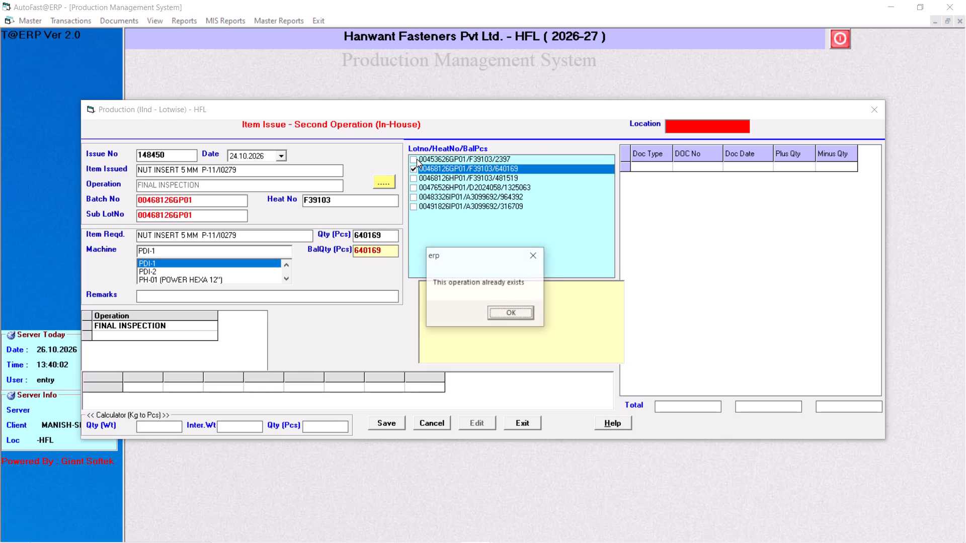
key(Return)
key(Right)
key(BackSpace)
key(BackSpace)
key(Right)
key(BackSpace)
key(Right)
key(BackSpace)
key(Right)
key(Right)
key(BackSpace)
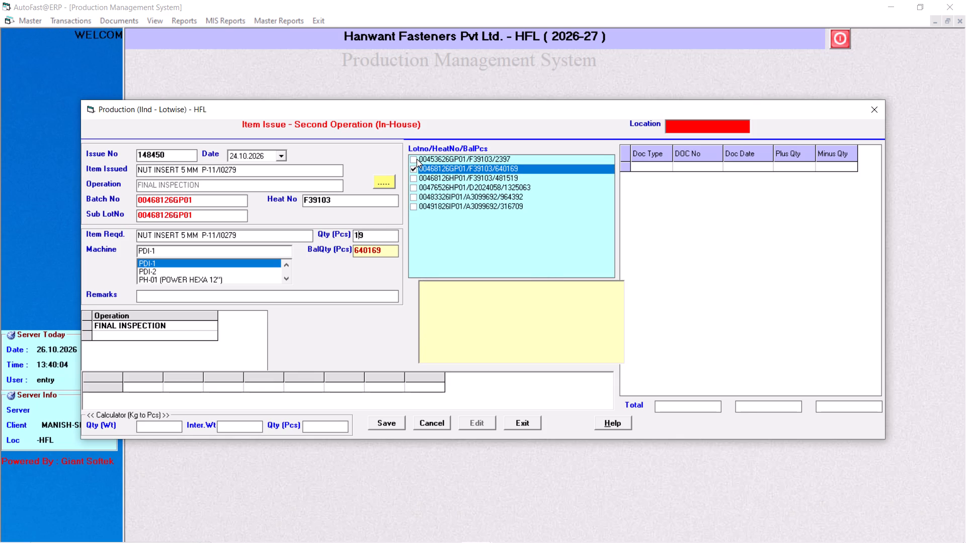
key(BackSpace)
key(Right)
key(BackSpace)
key(Right)
key(Right)
key(BackSpace)
key(BackSpace)
key(Right)
key(BackSpace)
key(Right)
key(Right)
key(BackSpace)
key(BackSpace)
key(Right)
key(BackSpace)
key(Right)
key(BackSpace)
key(Right)
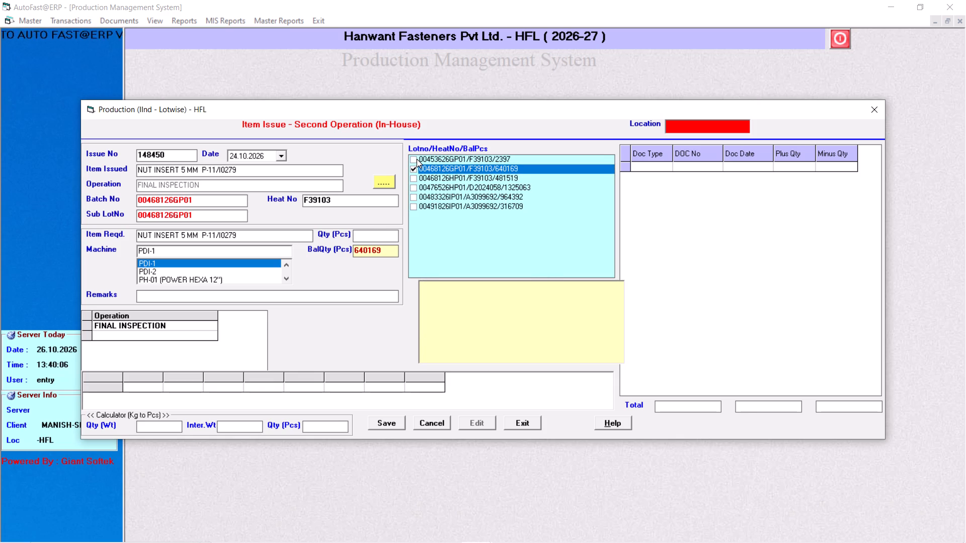
text(9000)
Keep machine PDI-1, leave the remarks empty and save the nut insert issue.
key(Return)
key(Return)
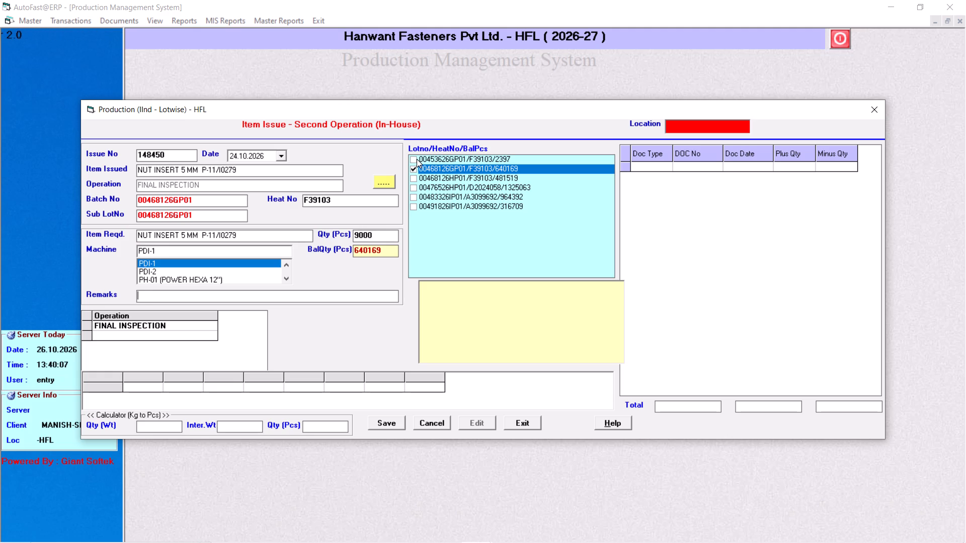
key(Return)
key(Return)
key(Return)
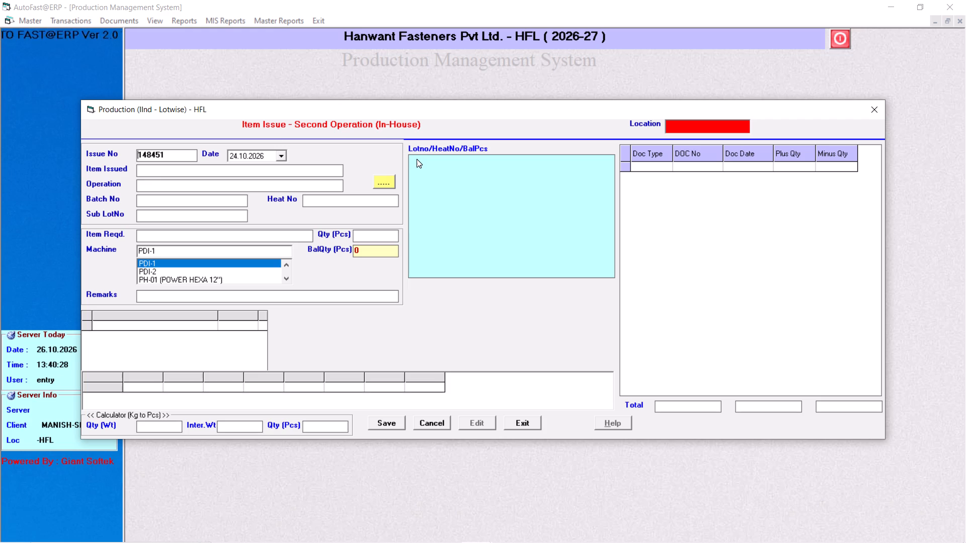
Select SHAFT GEAR SHIFT (STAR) / N8080549/I0159 as the item for another new issue, filtering by "%shaft".
key(Return)
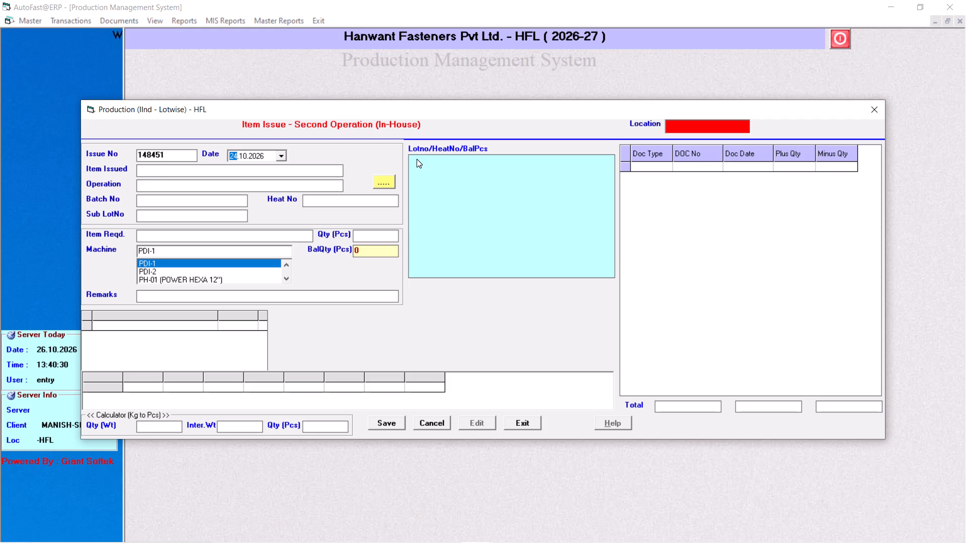
key(Return)
key(Return)
key(Return)
key(shift+percent)
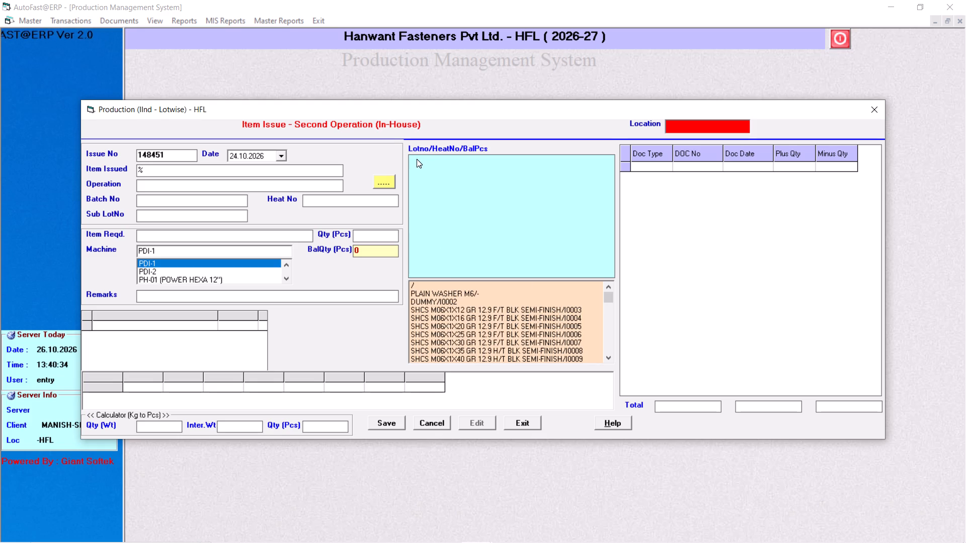
text(sha)
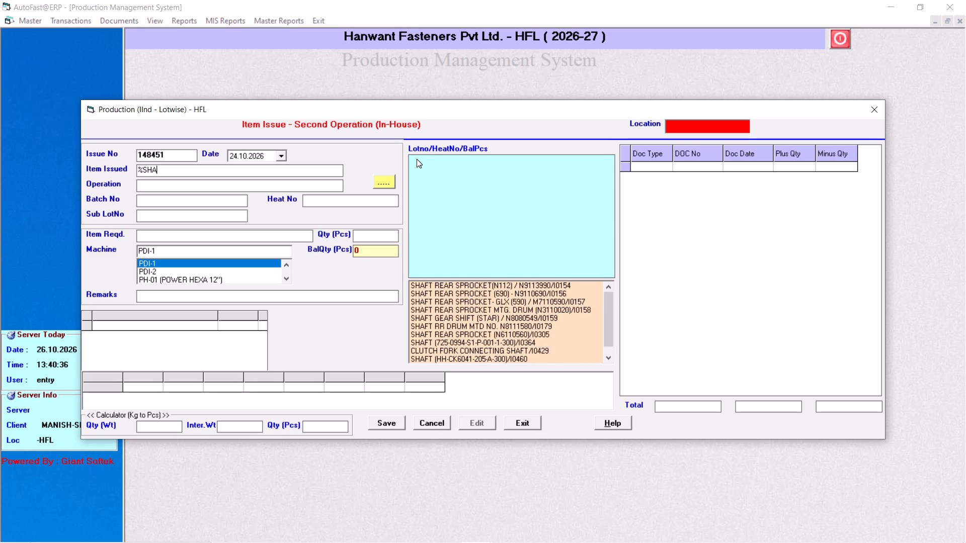
text(ft)
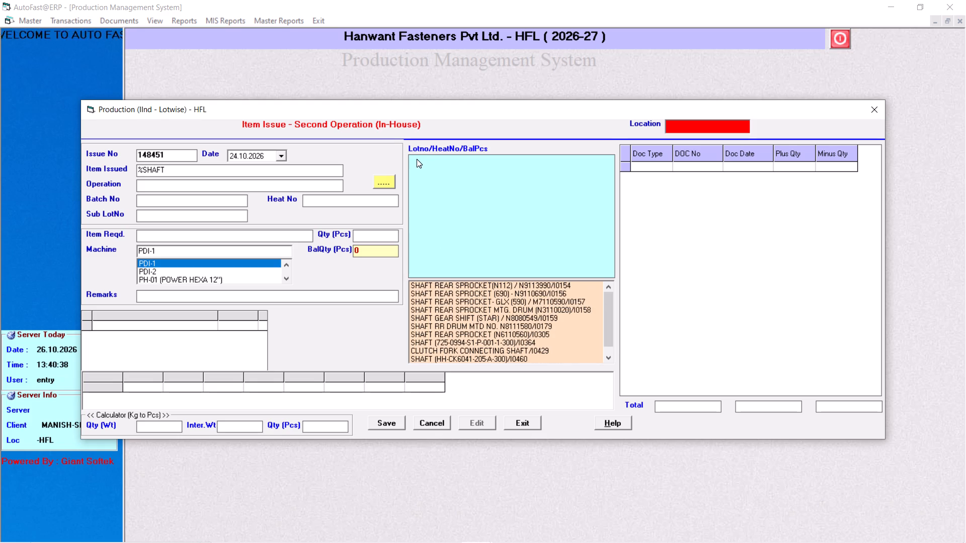
key(Down)
key(Down)
key(Down)
key(Down)
key(Down)
key(Down)
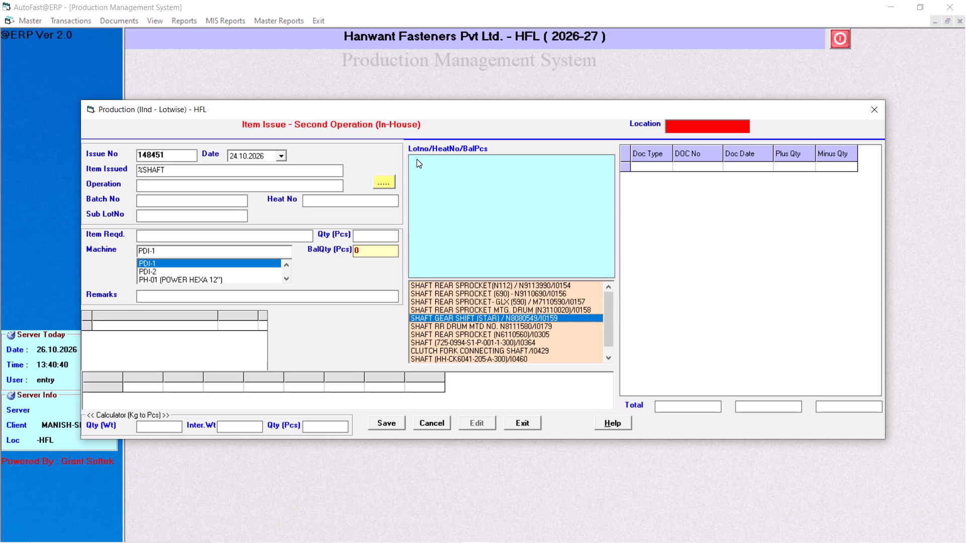
key(Return)
key(Return)
Set the operation of this gear shift shaft issue to FINAL INSPECTION.
key(Down)
key(Down)
key(Down)
key(Down)
key(Down)
key(Down)
key(Down)
key(Down)
key(Down)
key(Down)
key(Down)
key(Down)
key(Down)
key(Down)
key(Down)
key(Down)
key(Down)
key(Down)
key(Down)
key(Down)
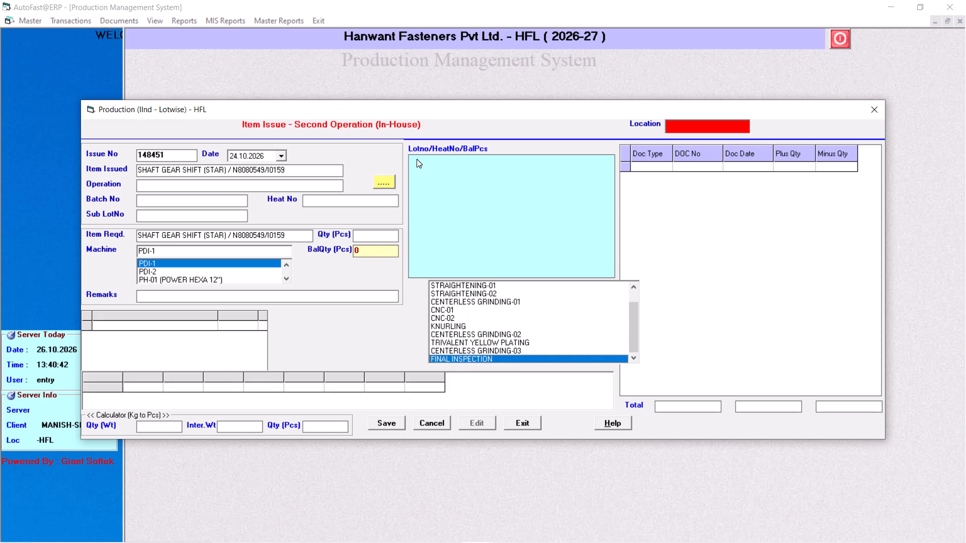
key(Return)
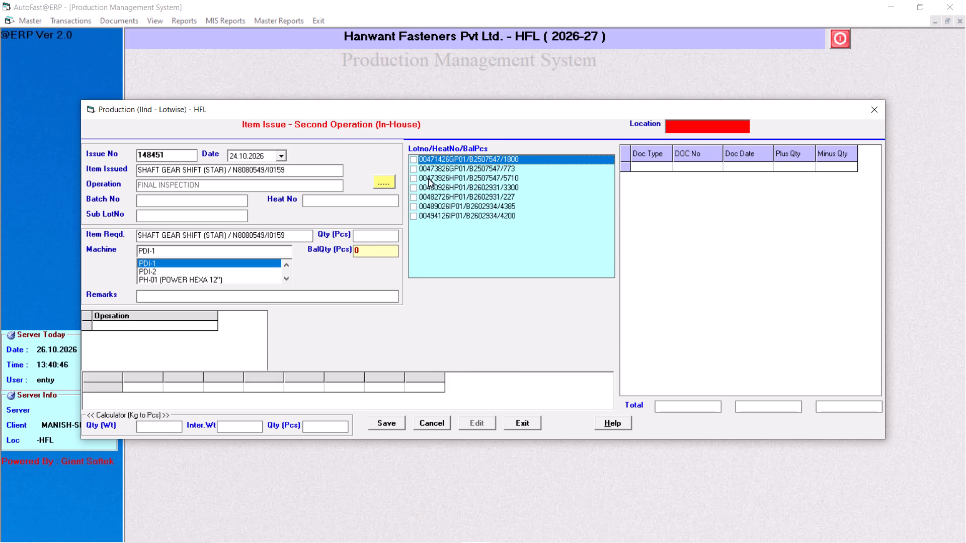
Tick lot 00473926HP01 and set its issue quantity to 4997 pcs.
click(415, 178)
key(Return)
key(Right)
key(Right)
key(Right)
key(Right)
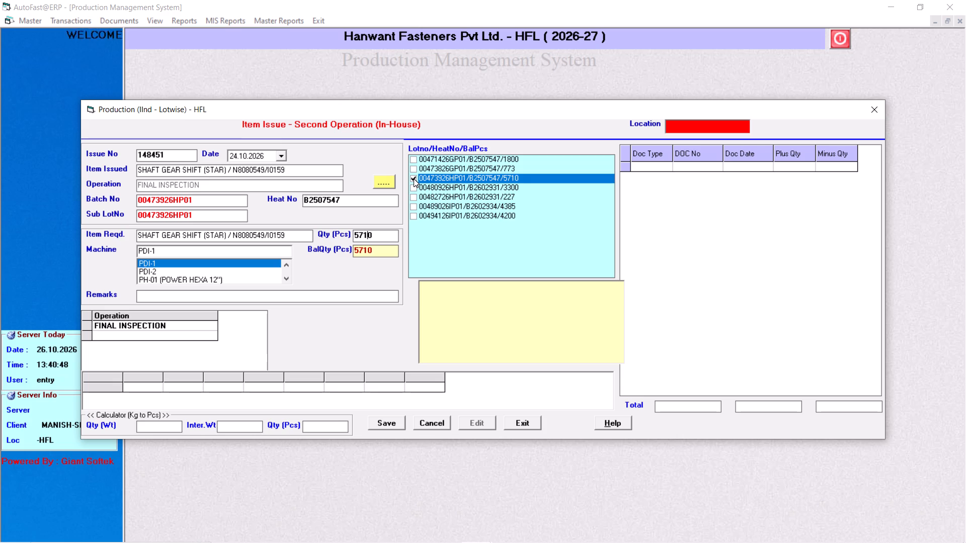
key(Right)
key(BackSpace)
key(BackSpace)
key(BackSpace)
key(BackSpace)
key(BackSpace)
key(BackSpace)
key(BackSpace)
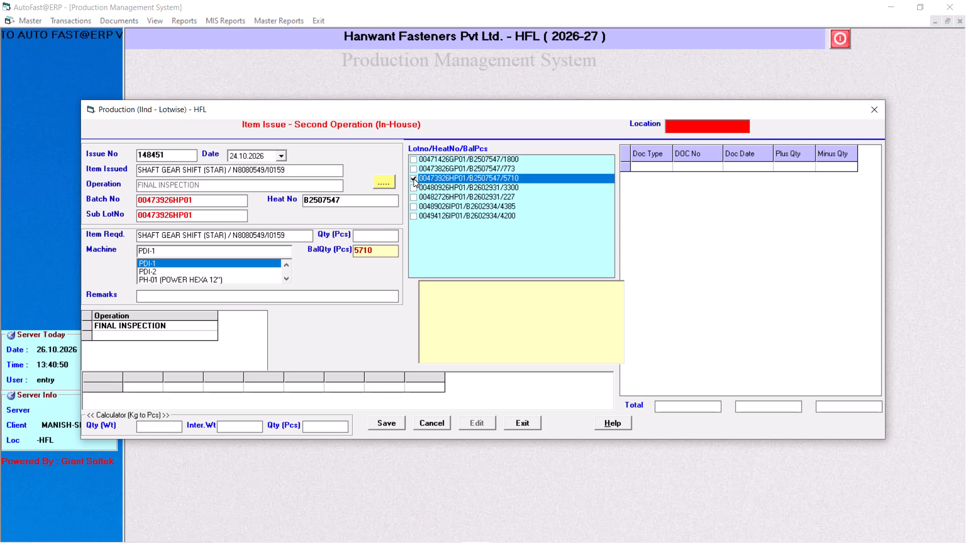
text(499)
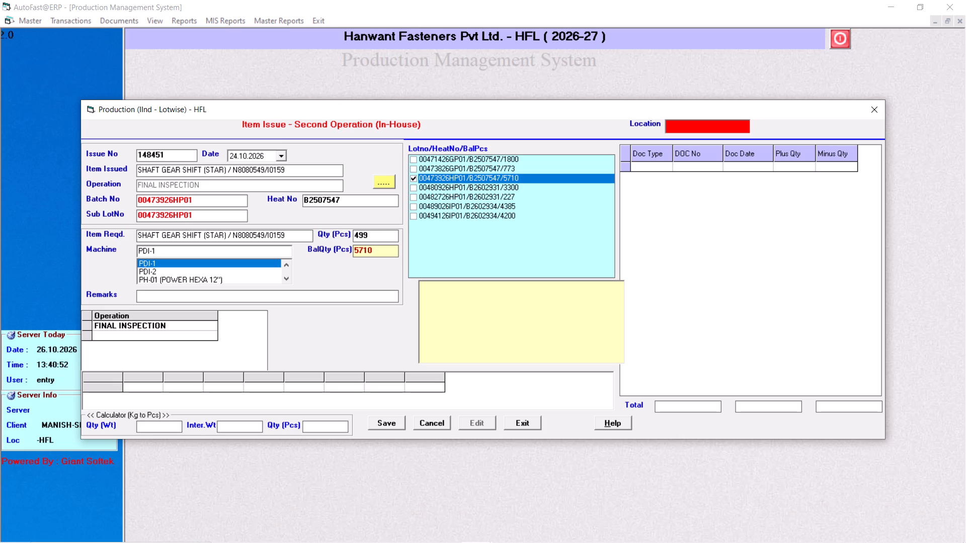
key(7)
Keep machine PDI-1, leave the remarks empty and save the gear shift shaft issue.
key(Return)
key(Return)
key(Return)
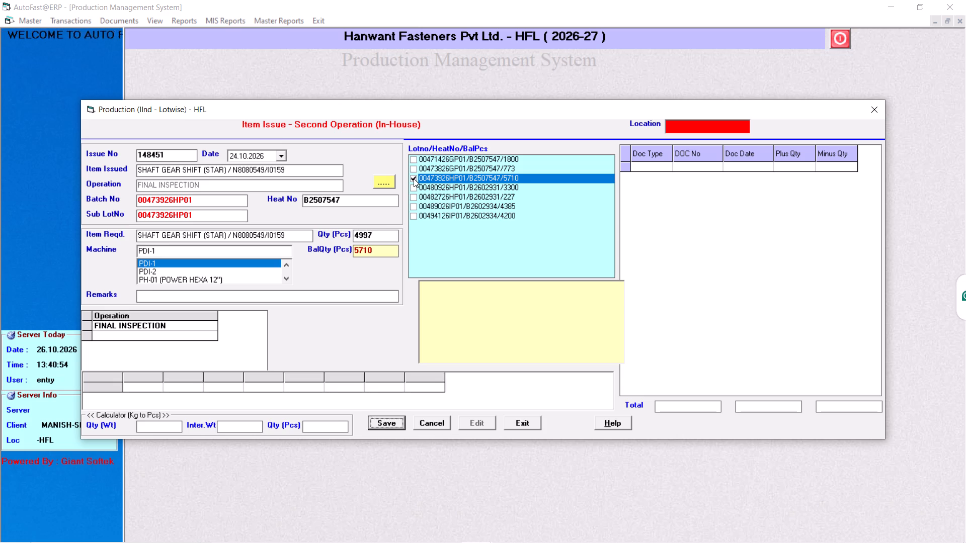
key(Return)
key(Return)
Select SHAFT REAR SPROCKET (690) - N9110690/I0156 as the item for another new issue, filtering by "%690".
key(Return)
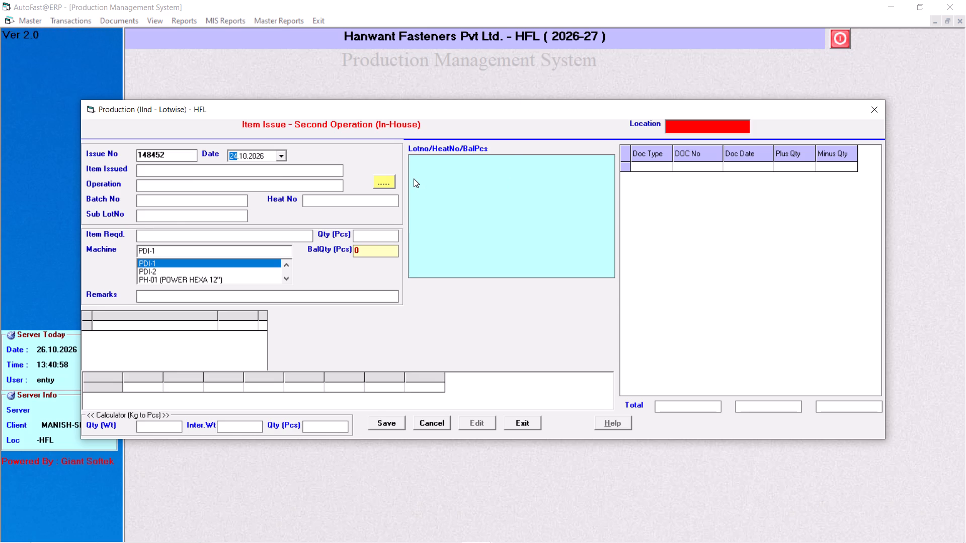
key(Return)
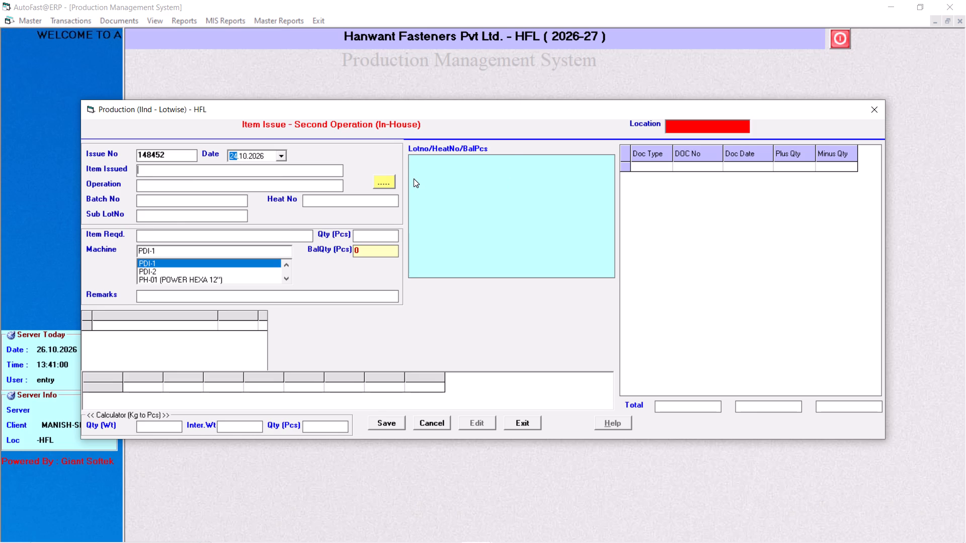
key(Return)
key(Return)
key(shift+percent)
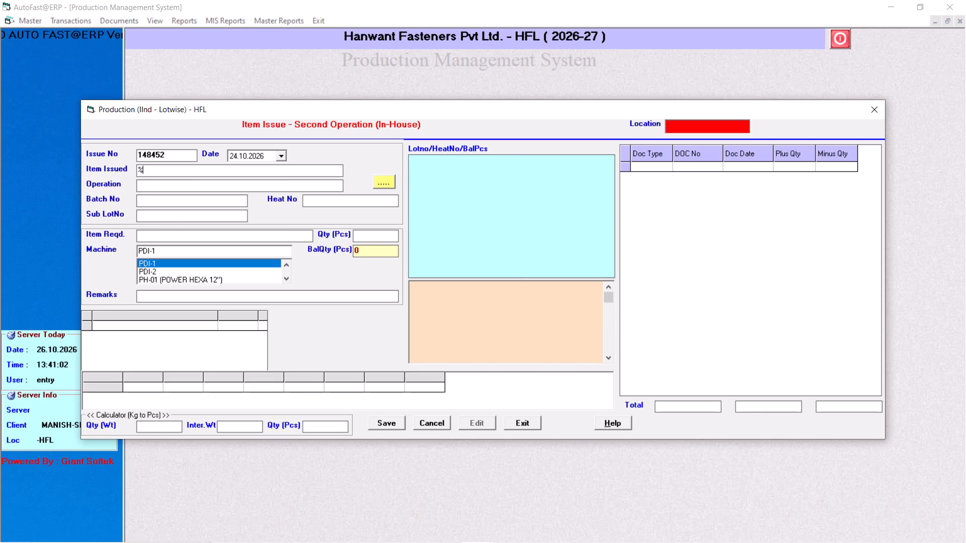
text(690)
key(Down)
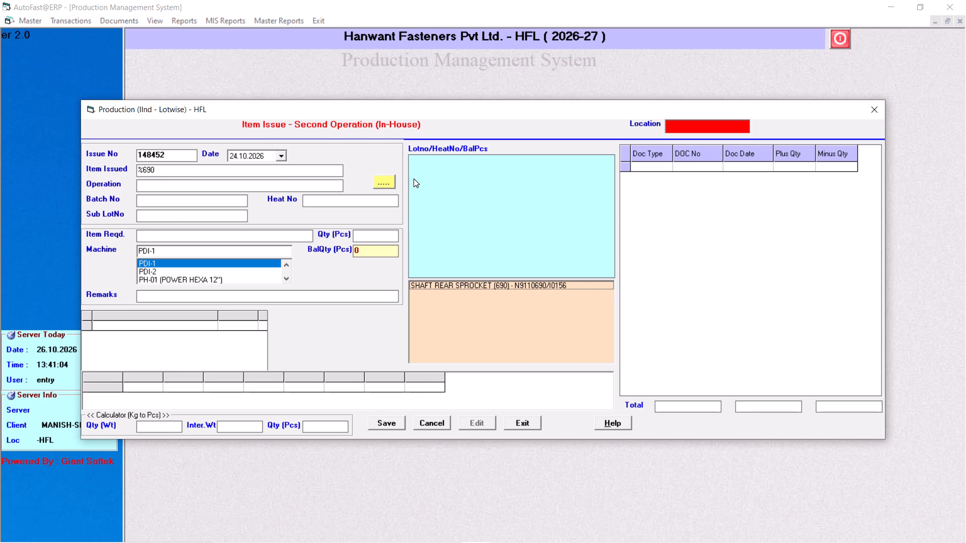
key(Down)
key(Return)
key(Return)
Set the operation of this rear sprocket shaft issue to FINAL INSPECTION.
key(Down)
key(Down)
key(Down)
key(Down)
key(Down)
key(Down)
key(Down)
key(Down)
key(Down)
key(Down)
key(Down)
key(Down)
key(Down)
key(Down)
key(Down)
key(Down)
key(Down)
key(Down)
key(Down)
key(Down)
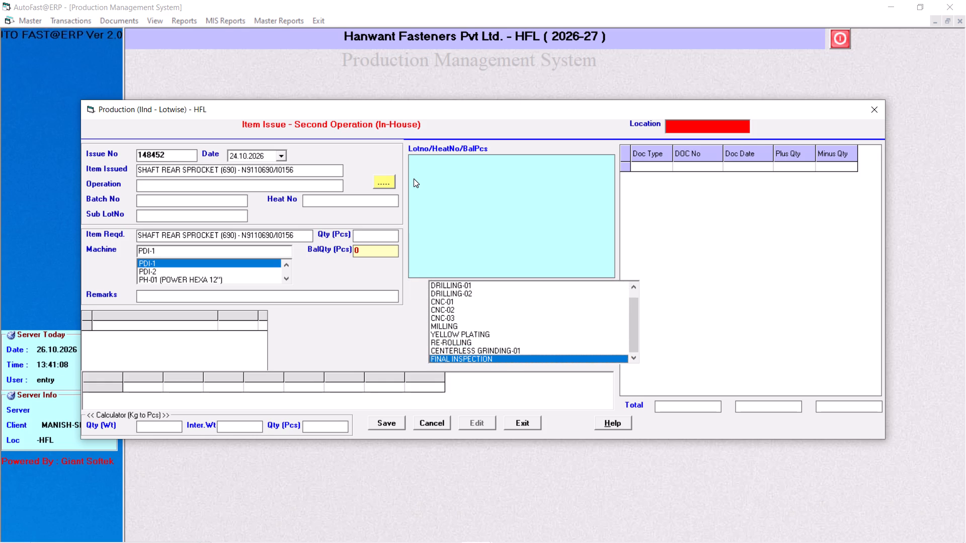
key(Return)
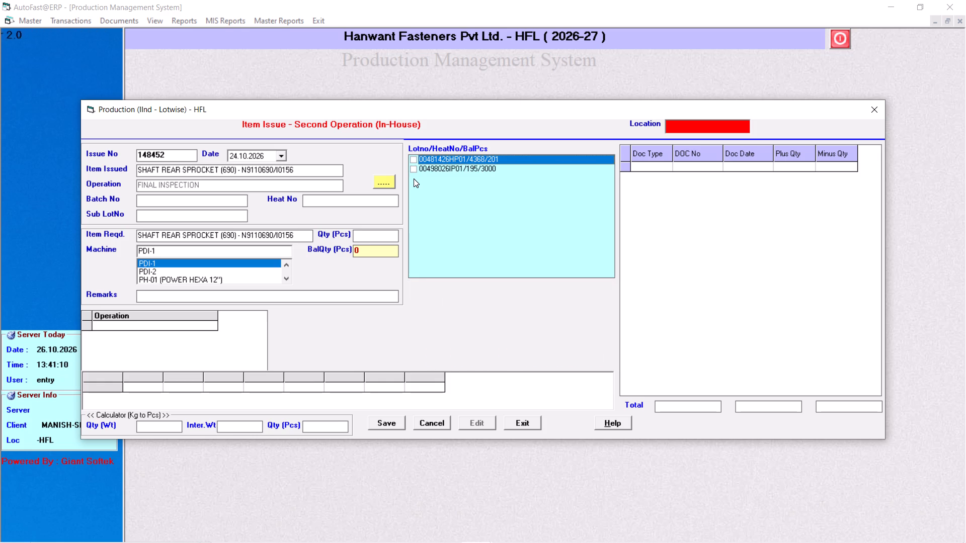
Tick lot 00498026IP01, keep its full balance quantity and machine PDI-1, and save the issue.
key(Return)
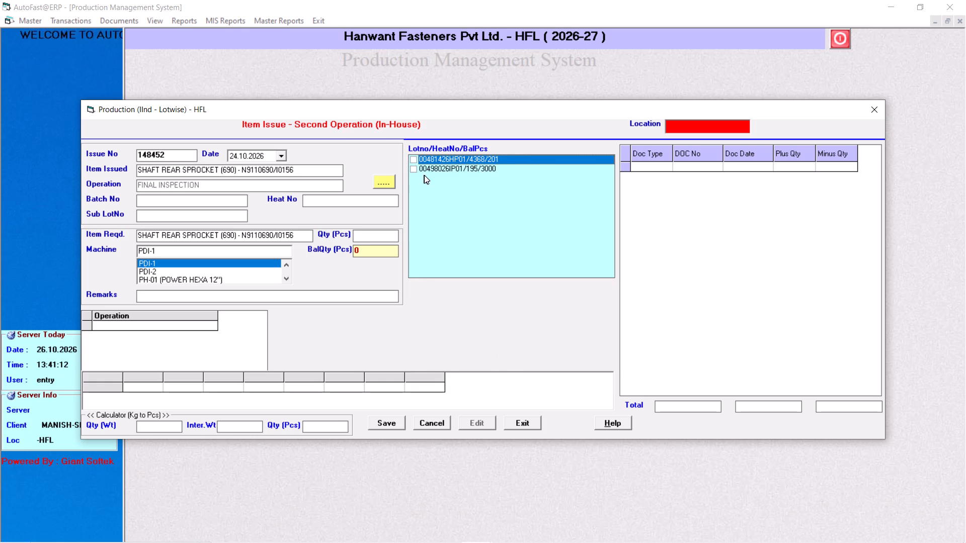
click(415, 167)
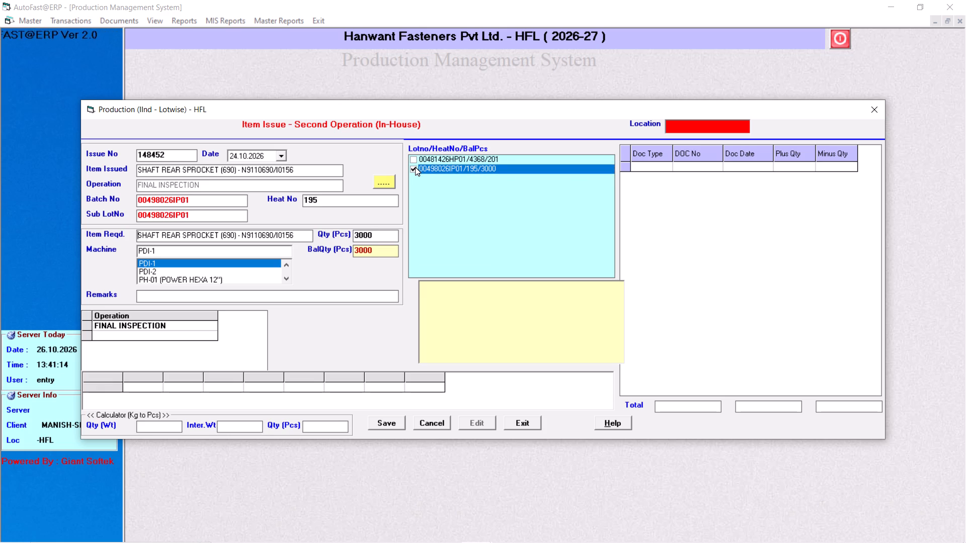
key(Return)
key(Return)
key(Return)
key(Return)
key(Return)
key(Return)
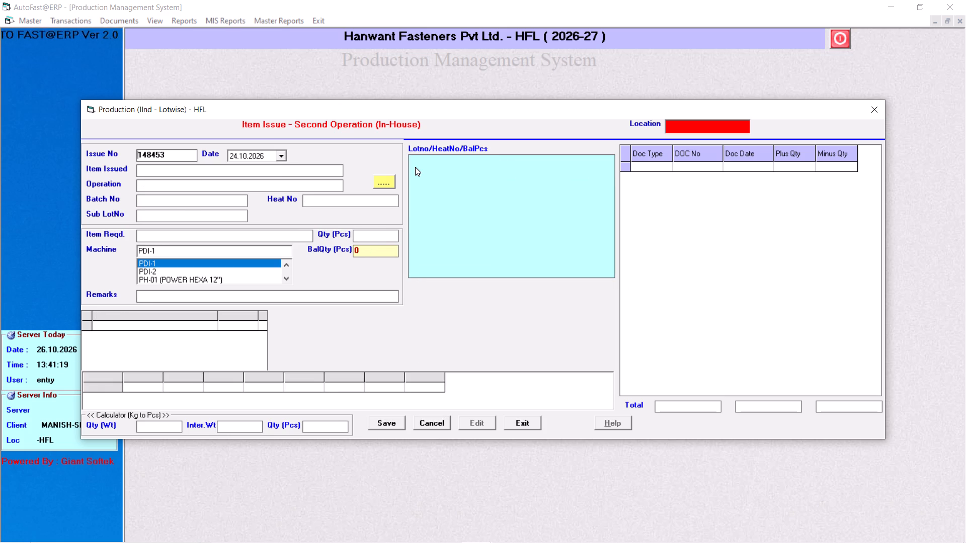
Select SHAFT REAR SPROCKET (690) - N9110690/I0156 as the item for a new issue, filtering by "%690".
key(Return)
key(Return)
key(Return)
key(Return)
key(shift+percent)
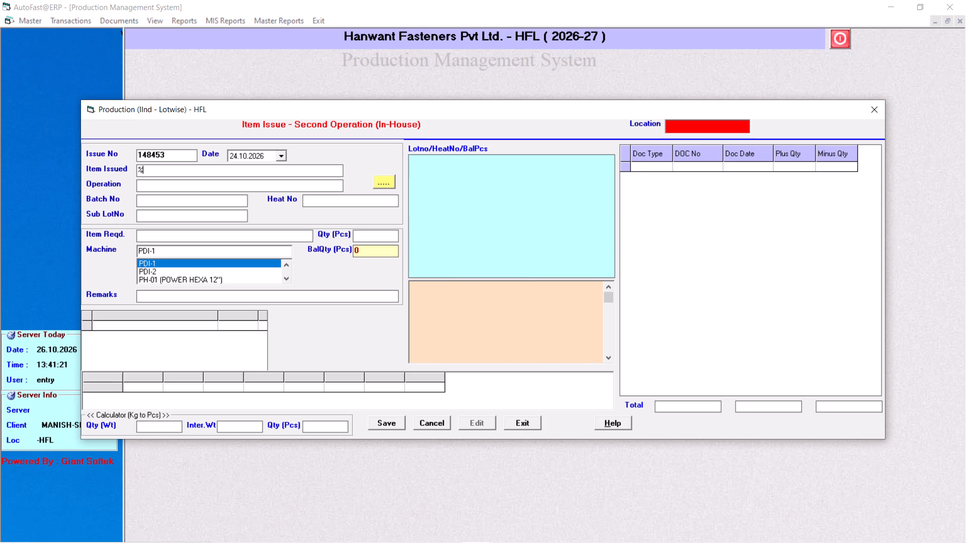
text(690)
key(Down)
key(Down)
key(Return)
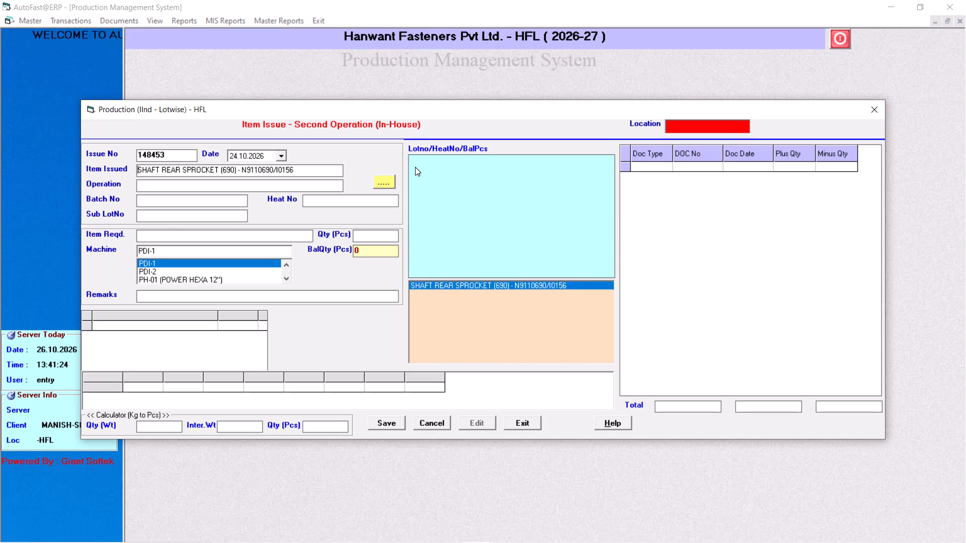
key(Return)
Set the operation of this rear sprocket (690) shaft issue to FINAL INSPECTION.
key(Down)
key(Down)
key(Down)
key(Down)
key(Down)
key(Down)
key(Down)
key(Down)
key(Down)
key(Down)
key(Down)
key(Down)
key(Down)
key(Down)
key(Down)
key(Down)
key(Down)
key(Down)
key(Down)
key(Down)
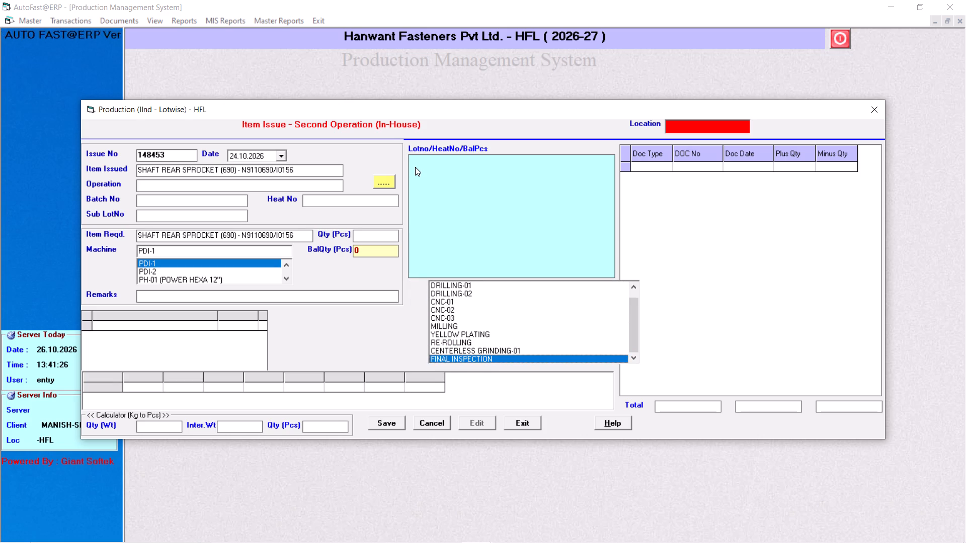
key(Return)
Tick lot 00481426HP01, keep its full balance quantity and machine PDI-1, and save the issue.
key(space)
key(Return)
key(Return)
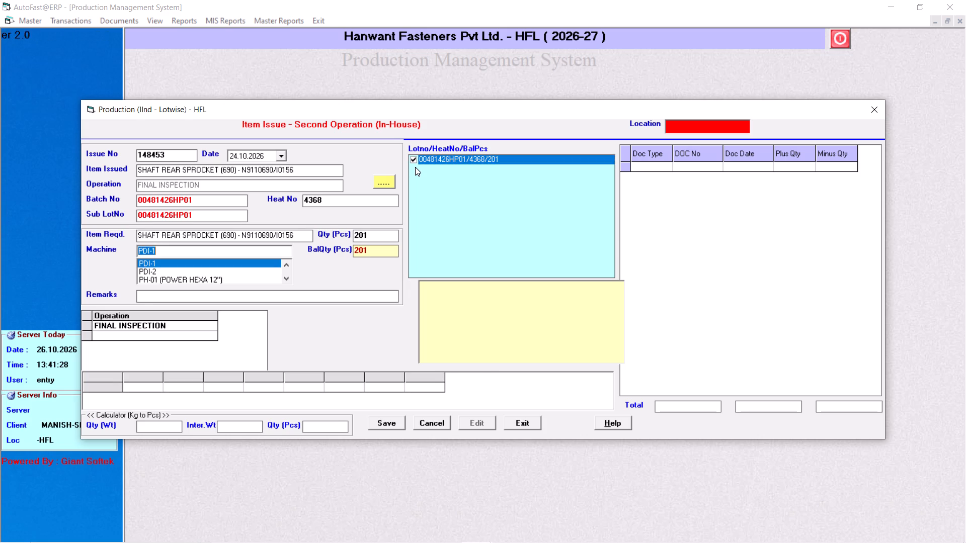
key(Return)
key(Return)
key(Return)
key(Return)
key(Return)
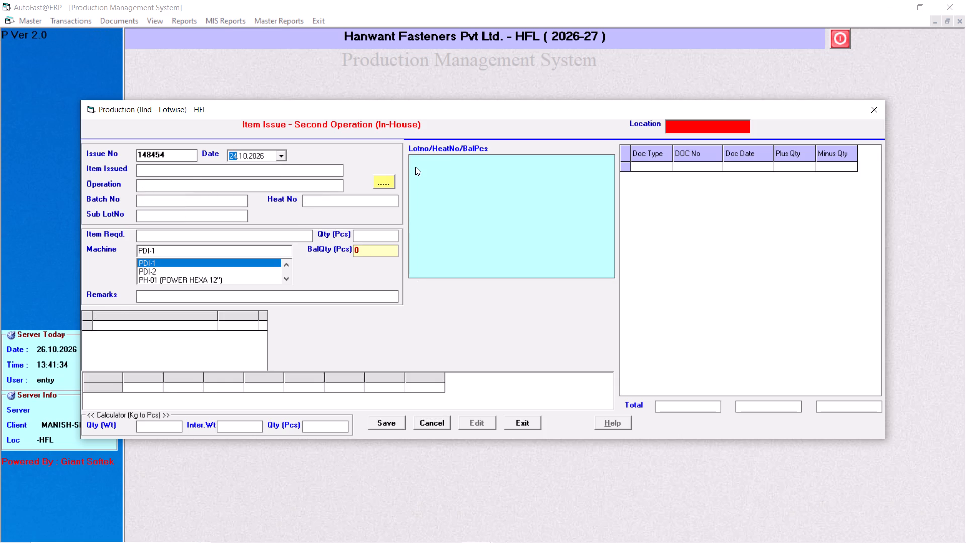
Select SHAFT REAR SPROCKET(N112) / N9113990/I0154 as the item for a new issue, filtering by "%990".
key(Return)
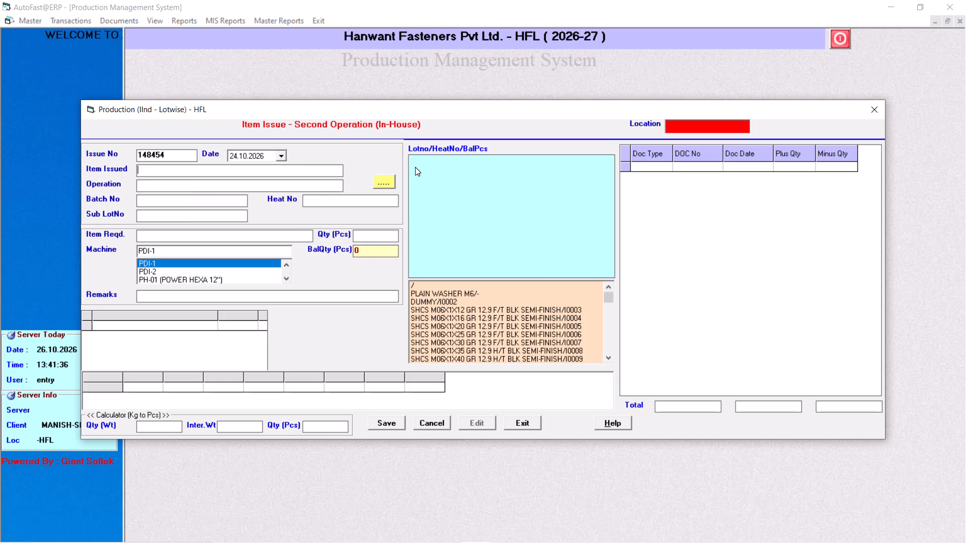
key(Return)
key(Return)
key(shift+percent)
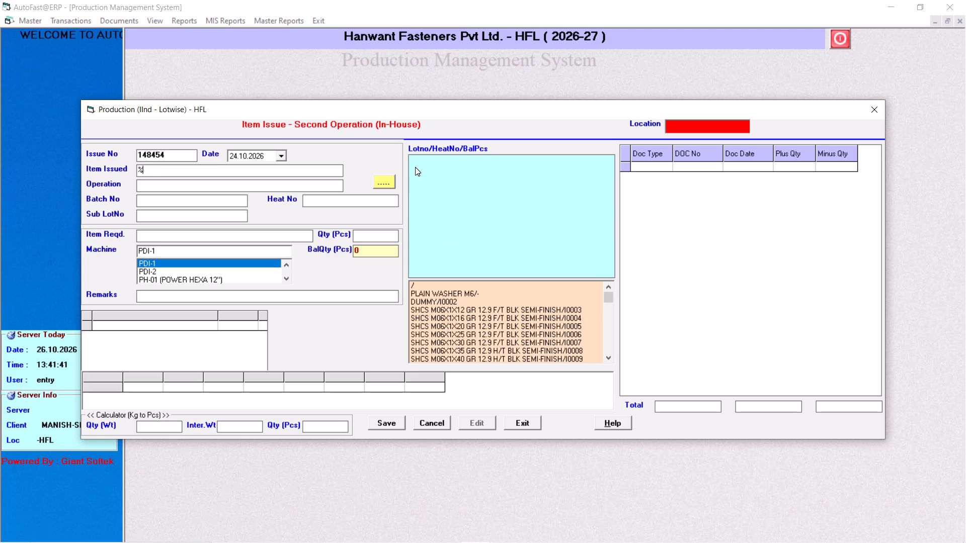
text(990)
key(Down)
key(Down)
key(Down)
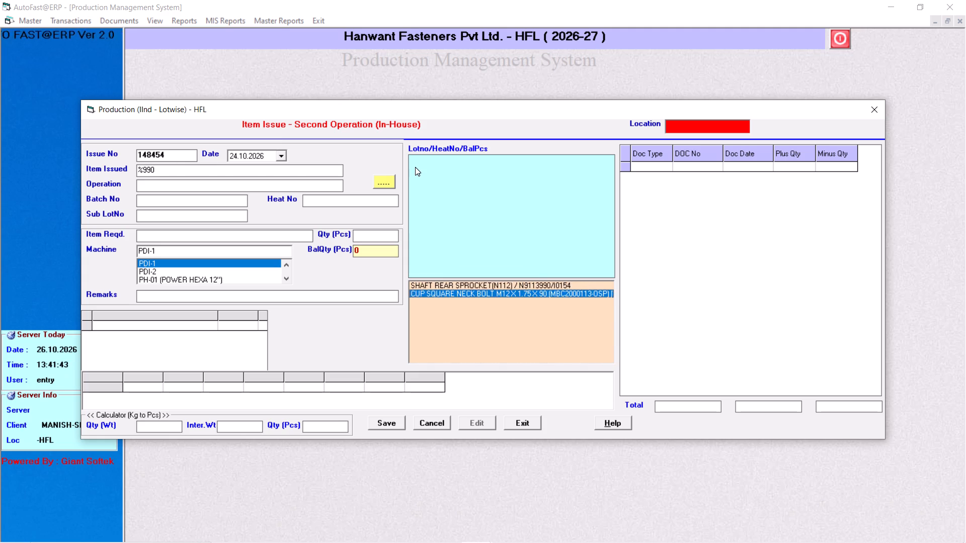
key(Up)
key(Return)
key(Return)
Set the operation of the N112 rear sprocket shaft issue to FINAL INSPECTION.
key(Down)
key(Down)
key(Down)
key(Down)
key(Down)
key(Down)
key(Down)
key(Down)
key(Down)
key(Down)
key(Return)
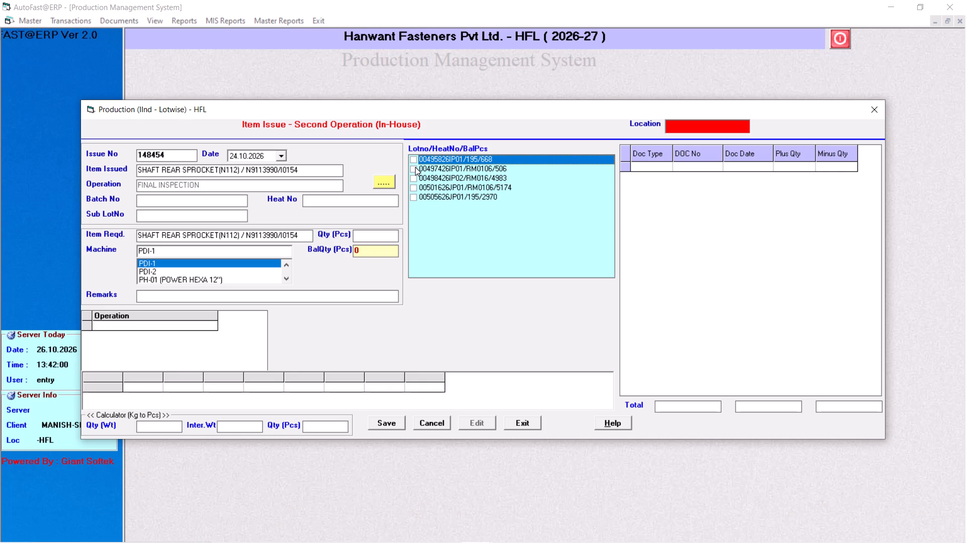
Tick lot 00495826IP01, keep its full balance quantity and machine PDI-1, and save the issue.
click(414, 161)
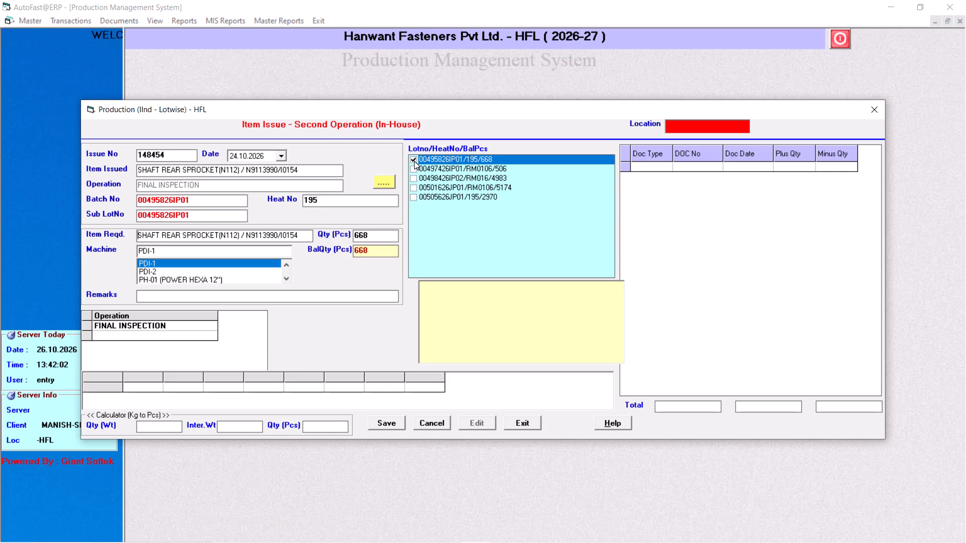
key(Return)
key(Return)
key(Return)
key(Return)
key(Return)
key(Return)
key(Return)
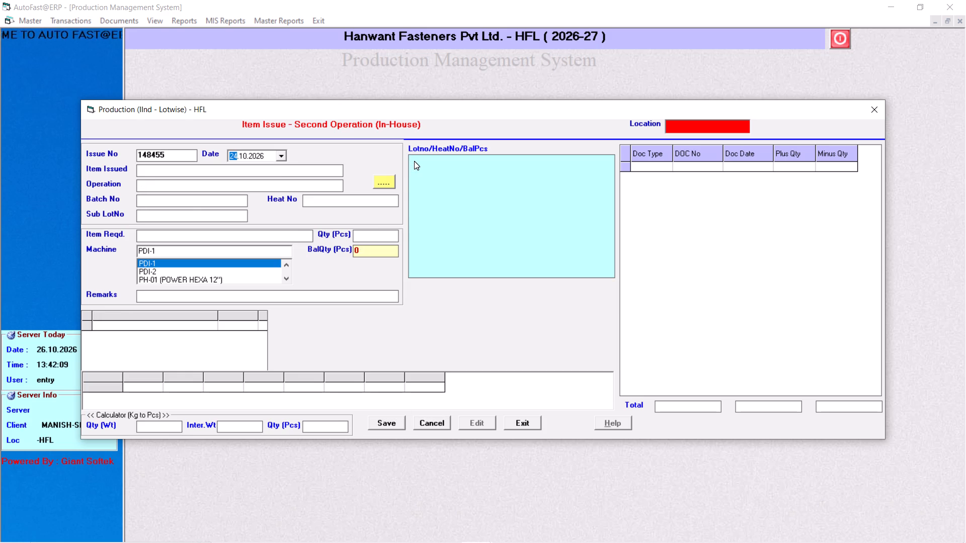
Select SHAFT REAR SPROCKET(N112) / N9113990/I0154 again as the item for another new issue, filtering by "%990".
key(Return)
key(Return)
key(Return)
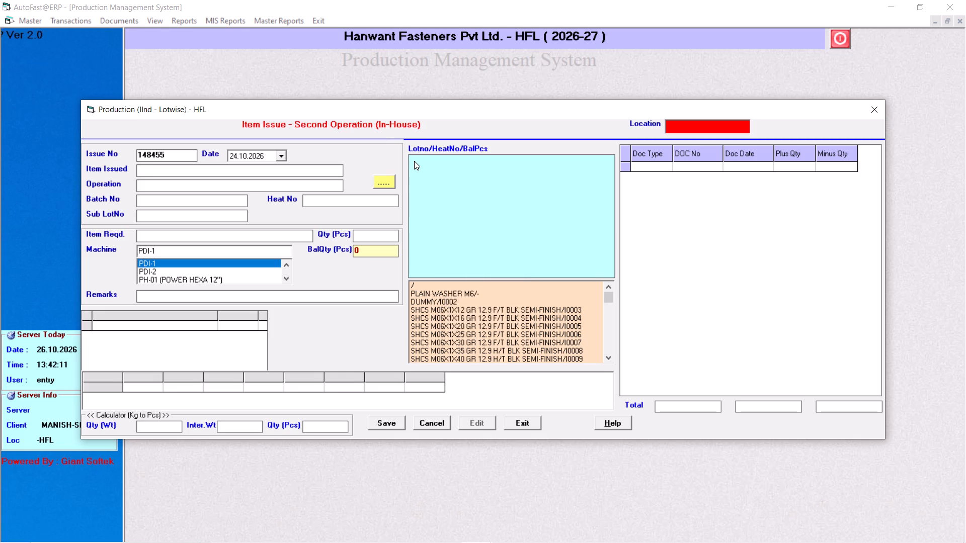
key(shift+percent)
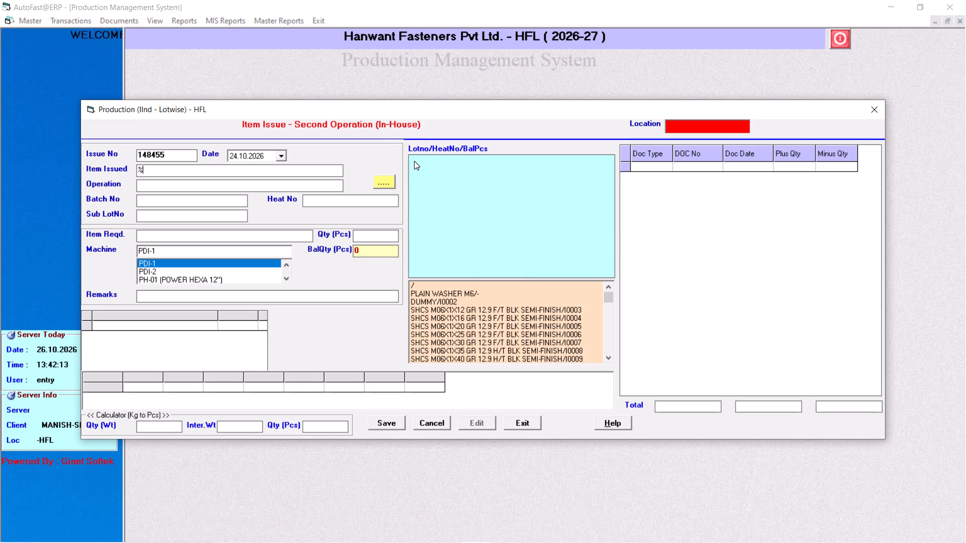
text(990)
key(Down)
key(Down)
key(Return)
key(Return)
Set the operation of this second N112 rear sprocket shaft issue to FINAL INSPECTION.
key(Down)
key(Down)
key(Down)
key(Down)
key(Down)
key(Down)
key(Down)
key(Down)
key(Down)
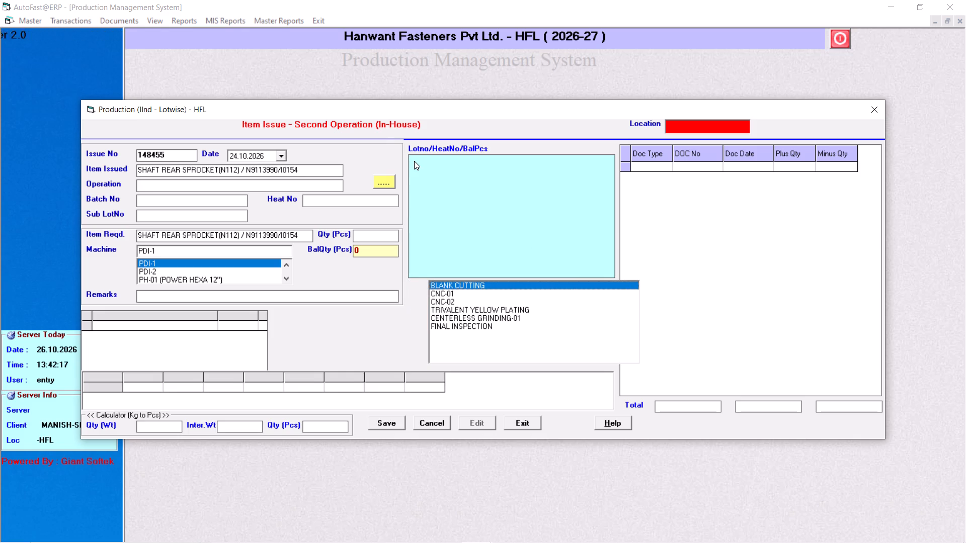
key(Return)
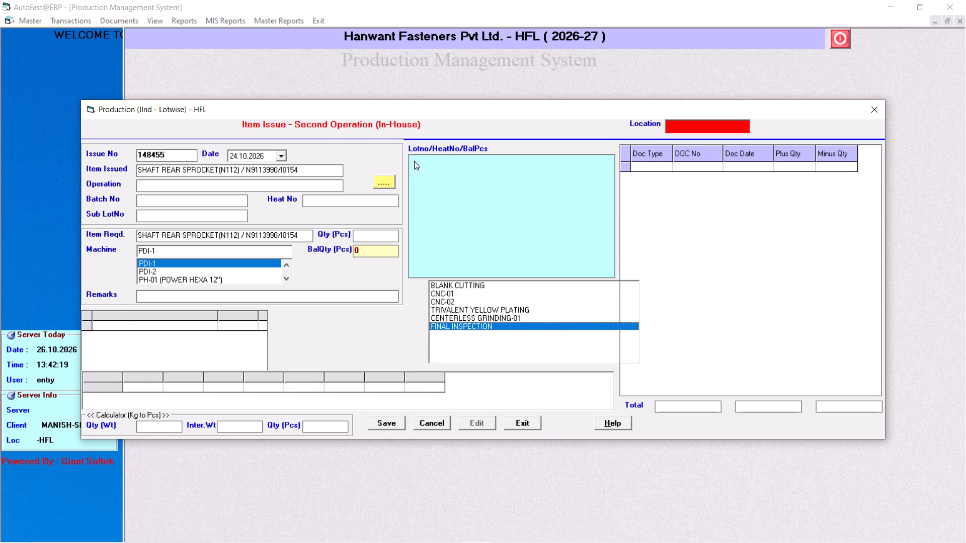
key(Return)
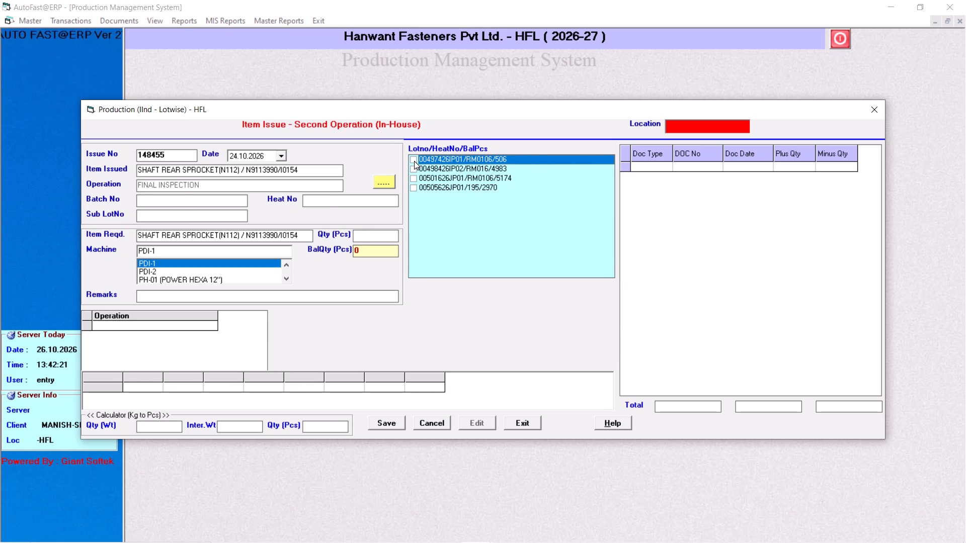
Tick lot 00497426IP01, keep its full balance quantity and machine PDI-1, and save the issue.
key(space)
key(Return)
key(Return)
key(Return)
key(Return)
key(Return)
key(Return)
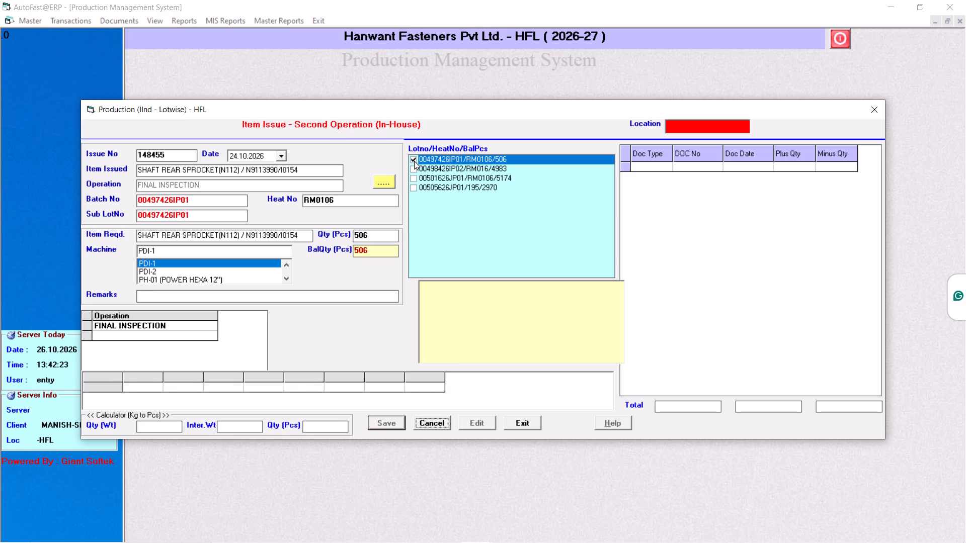
key(Return)
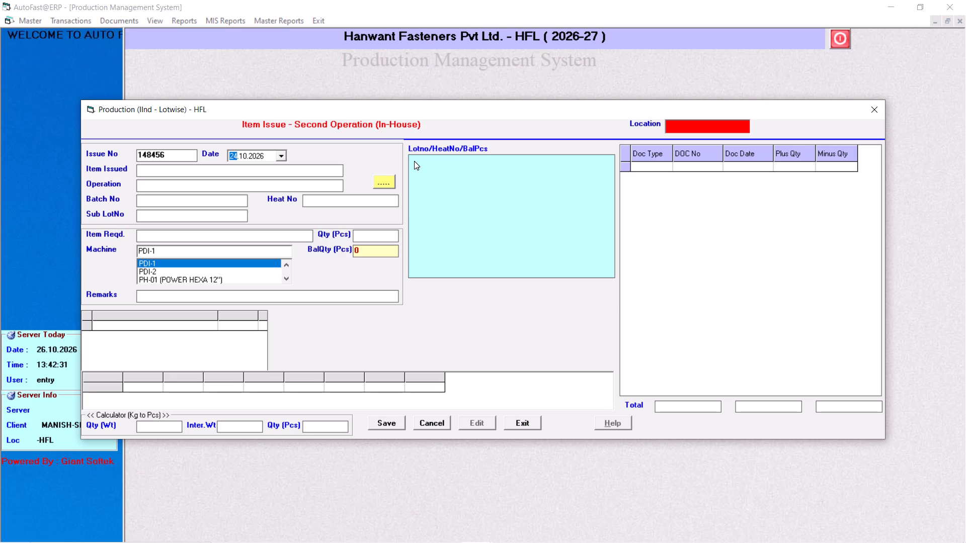
Select SHAFT REAR SPROCKET(N112) / N9113990/I0154 as the item for a third issue of this shaft, filtering by "%990".
key(Return)
key(Return)
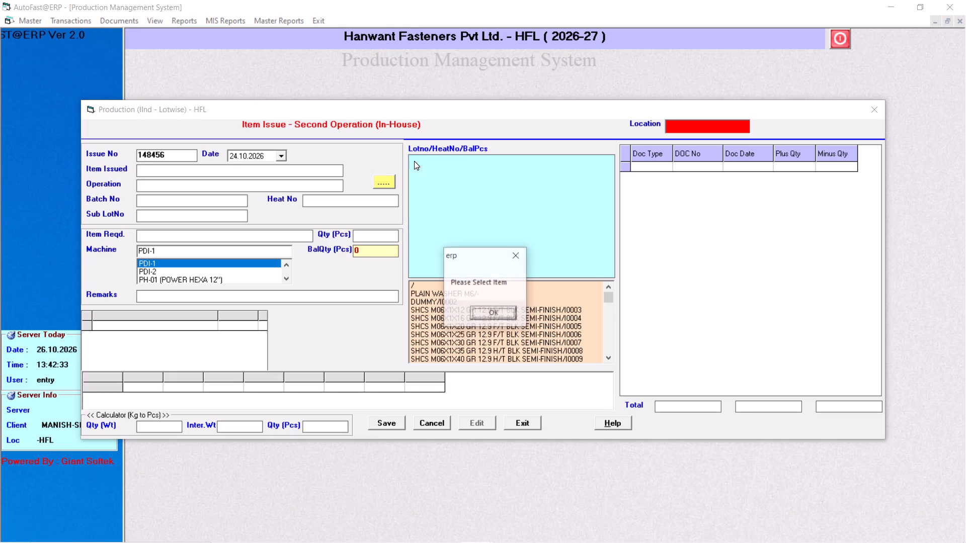
key(Return)
key(shift+percent)
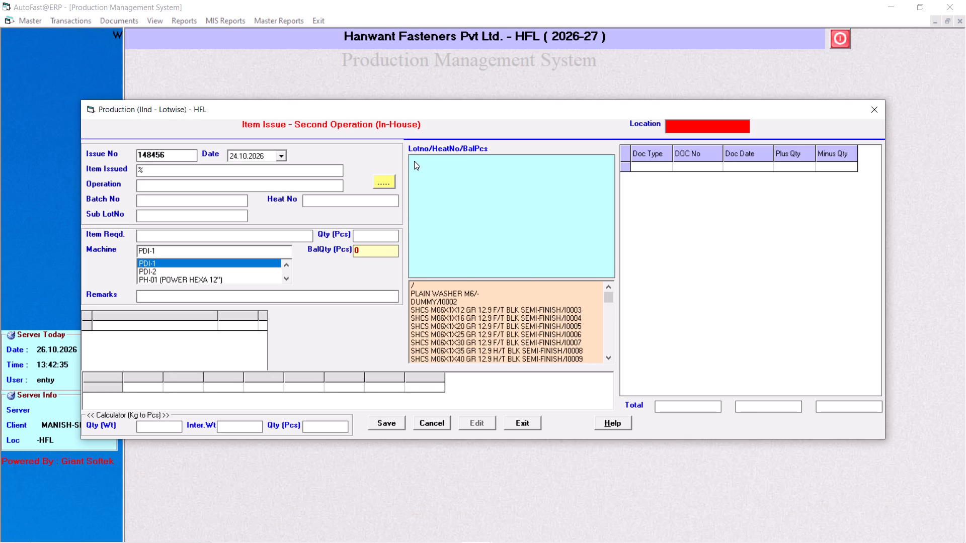
text(990)
key(Down)
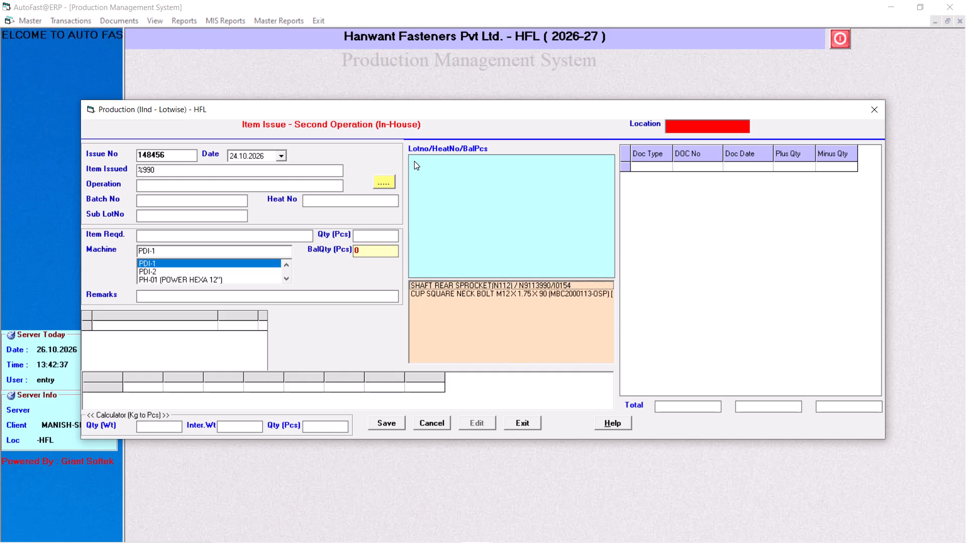
key(Down)
key(Return)
key(Return)
Set the operation of this third N112 rear sprocket shaft issue to FINAL INSPECTION.
key(Down)
key(Down)
key(Down)
key(Down)
key(Down)
key(Down)
key(Down)
key(Down)
key(Down)
key(Down)
key(Down)
key(Down)
key(Down)
key(Return)
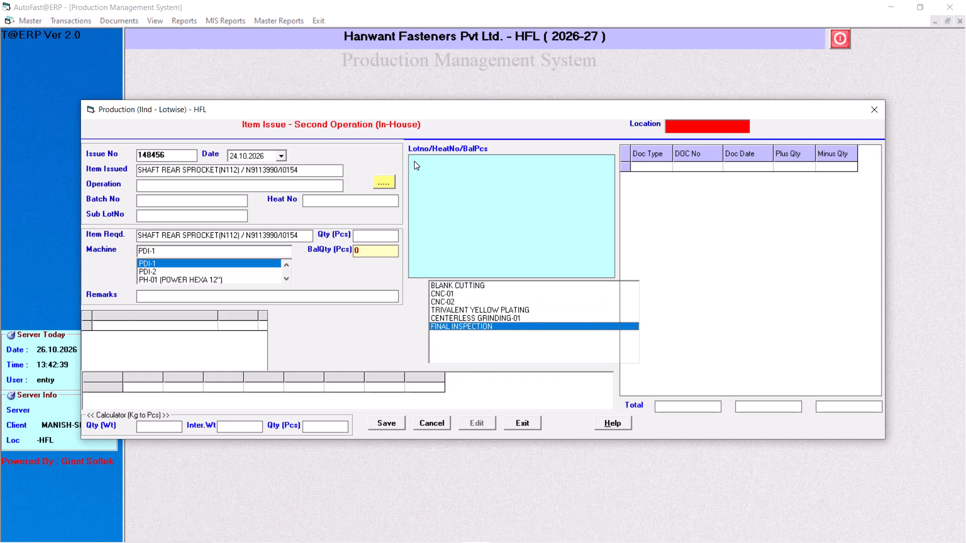
Tick lot 00498426IP02 and set its issue quantity to 698 pieces.
key(space)
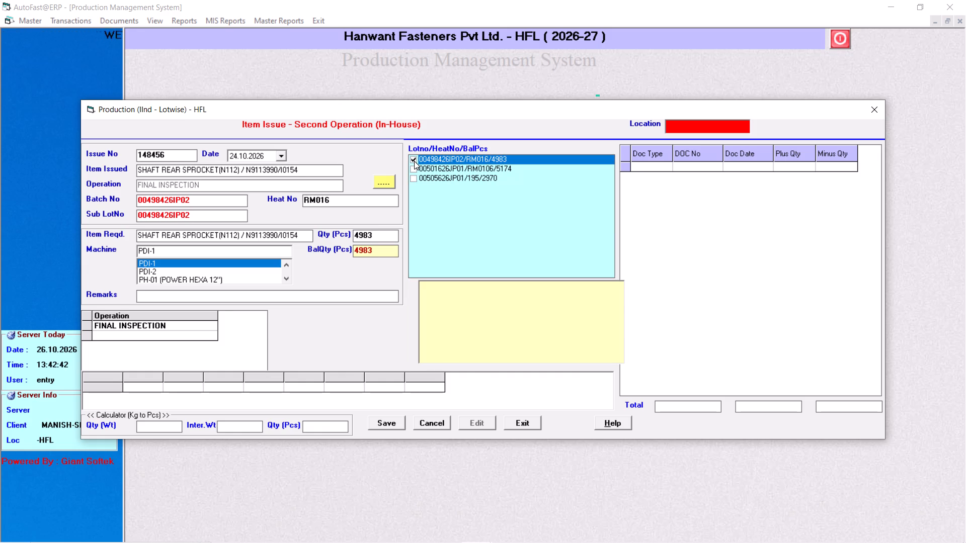
key(Return)
key(Right)
key(Right)
key(Right)
key(Right)
key(BackSpace)
key(BackSpace)
key(BackSpace)
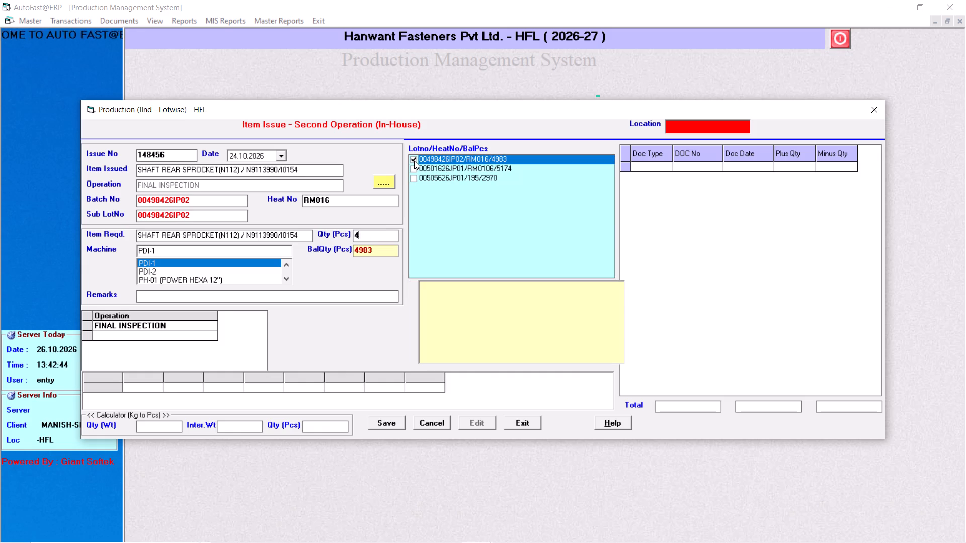
key(BackSpace)
key(BackSpace)
key(BackSpace)
key(BackSpace)
key(BackSpace)
text(698)
key(Return)
Keep machine PDI-1, leave the remarks empty and save the issue for lot 00498426IP02.
key(Return)
key(Return)
key(Return)
key(Return)
key(Return)
key(Return)
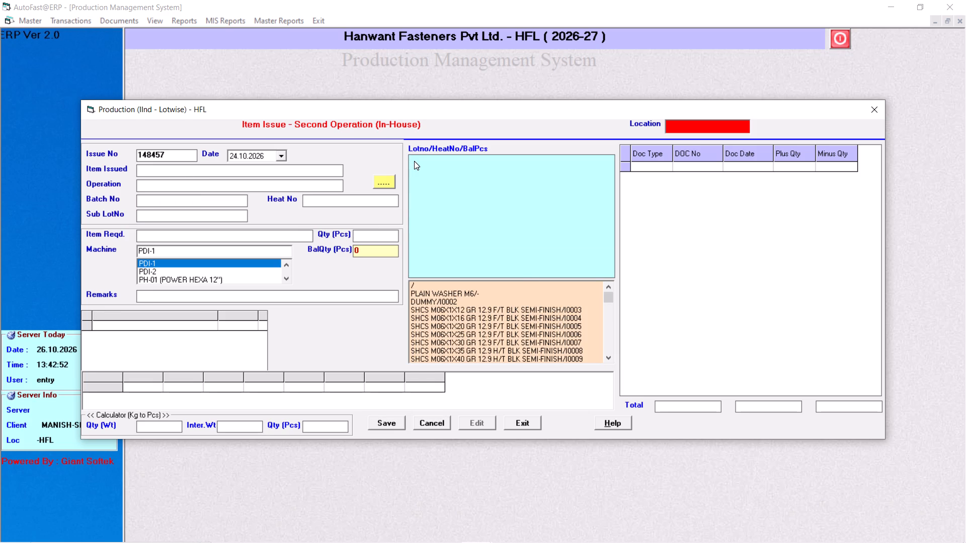
Select NUT INSERT 5 MM P-11/I0279 as the item for a new issue, filtering by "%P-11".
key(Return)
key(Return)
key(Return)
key(Return)
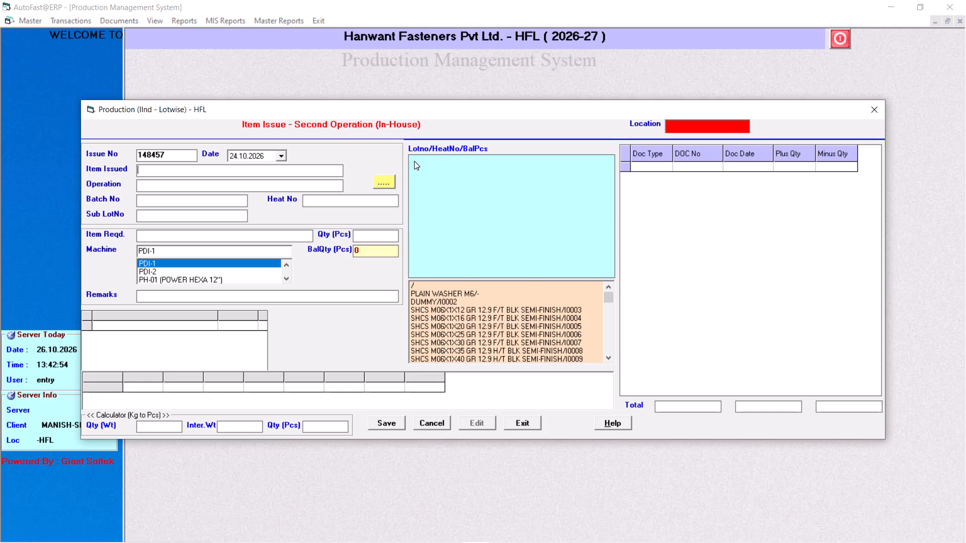
key(Return)
key(Return)
key(shift+percent)
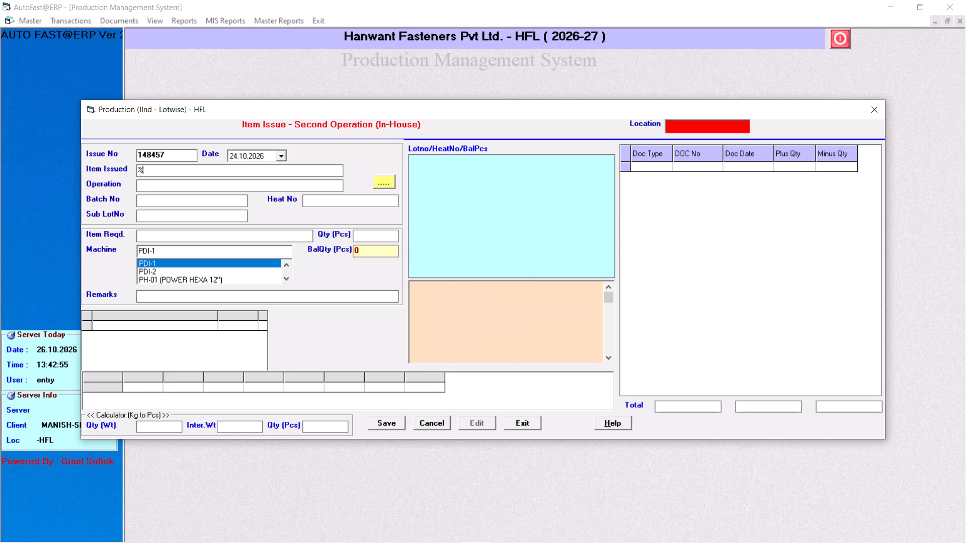
text(p-11)
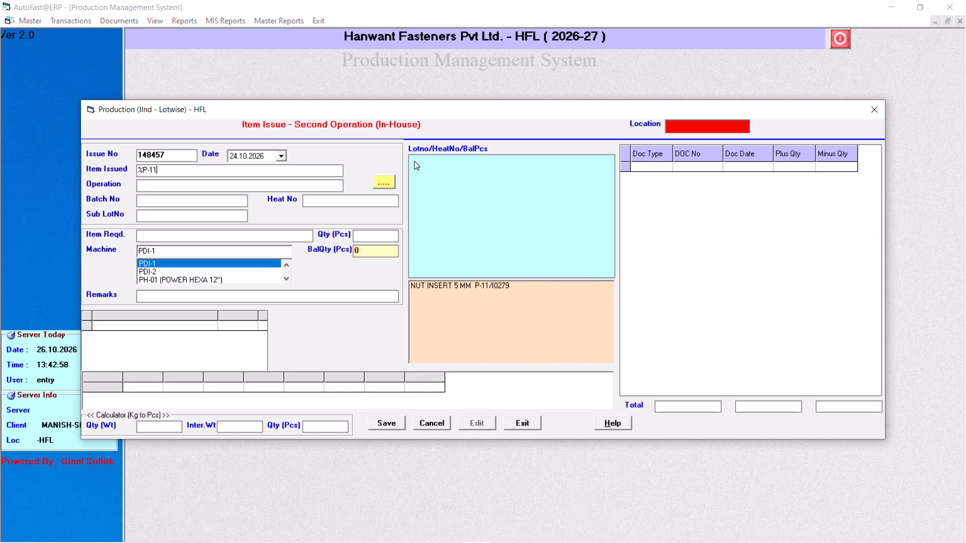
key(Left)
key(Left)
key(Left)
key(Down)
key(Down)
key(Down)
key(Return)
key(Return)
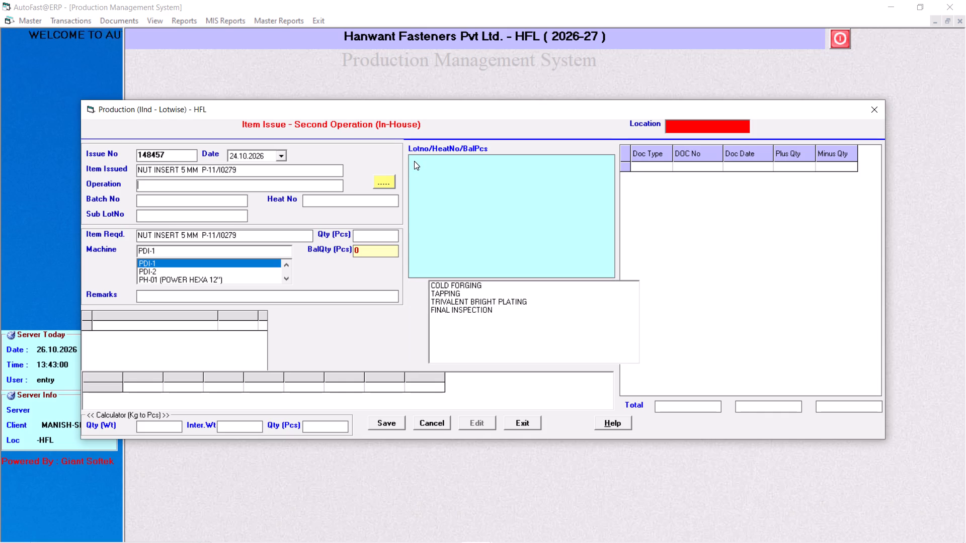
Set the operation of the NUT INSERT 5 MM P-11 issue to FINAL INSPECTION.
key(Down)
key(Left)
key(Down)
key(Down)
key(Down)
key(Down)
key(Down)
key(Down)
key(Down)
key(Down)
key(Down)
key(Return)
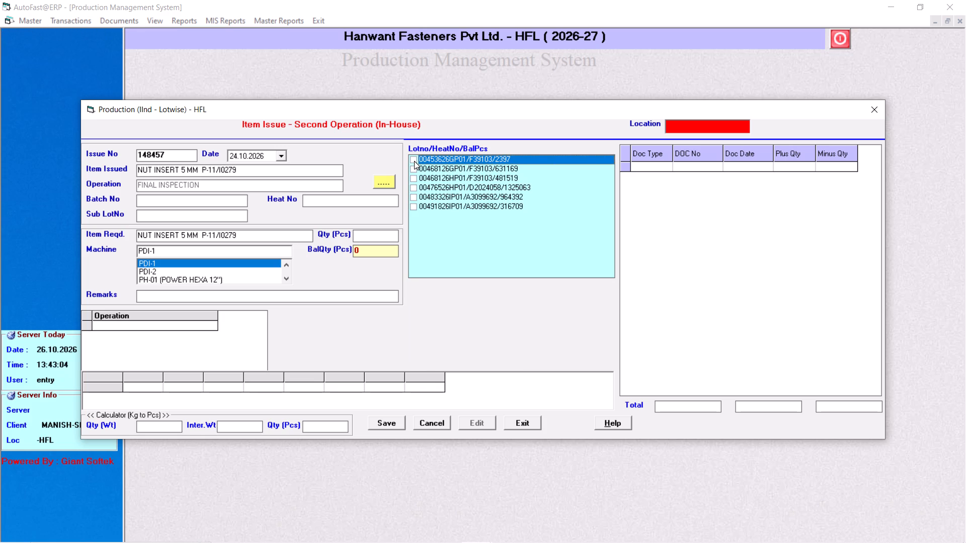
Tick lot 00468126GP01 and set its issue quantity to 19000 pieces.
key(Down)
key(space)
key(Return)
key(Right)
key(Right)
key(Right)
key(Right)
key(Right)
key(Right)
key(Right)
key(Right)
key(Right)
key(Right)
key(Right)
key(Right)
key(Right)
key(Right)
key(Right)
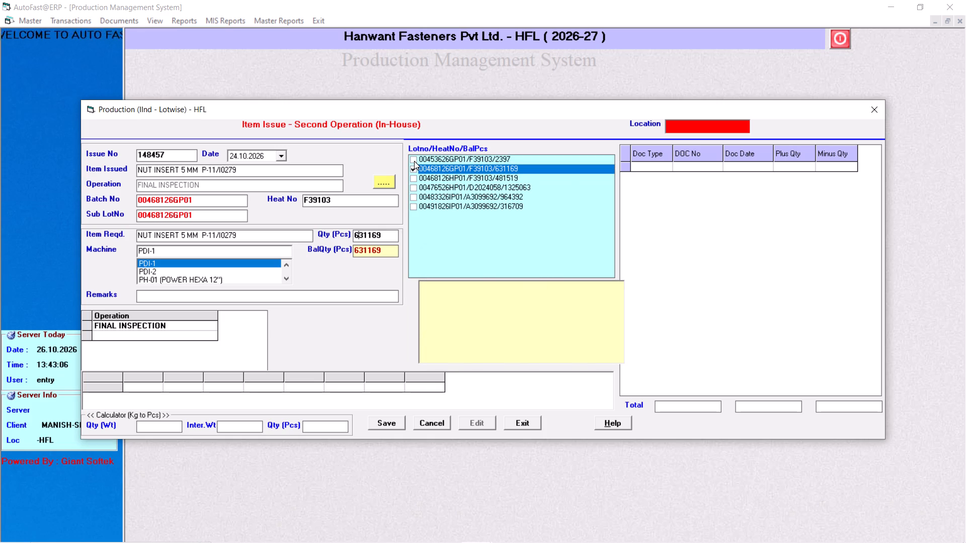
key(BackSpace)
key(BackSpace)
key(BackSpace)
key(BackSpace)
key(BackSpace)
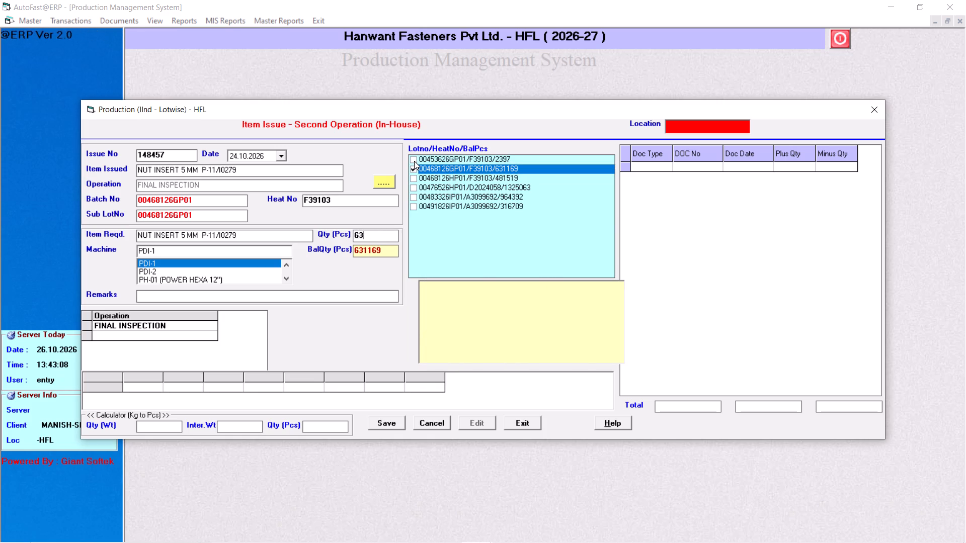
key(BackSpace)
key(BackSpace)
key(BackSpace)
key(BackSpace)
key(BackSpace)
text(19000)
Keep machine PDI-1, leave the remarks empty and save the 19000-piece issue for lot 00468126GP01.
key(Return)
key(Return)
key(Return)
key(Return)
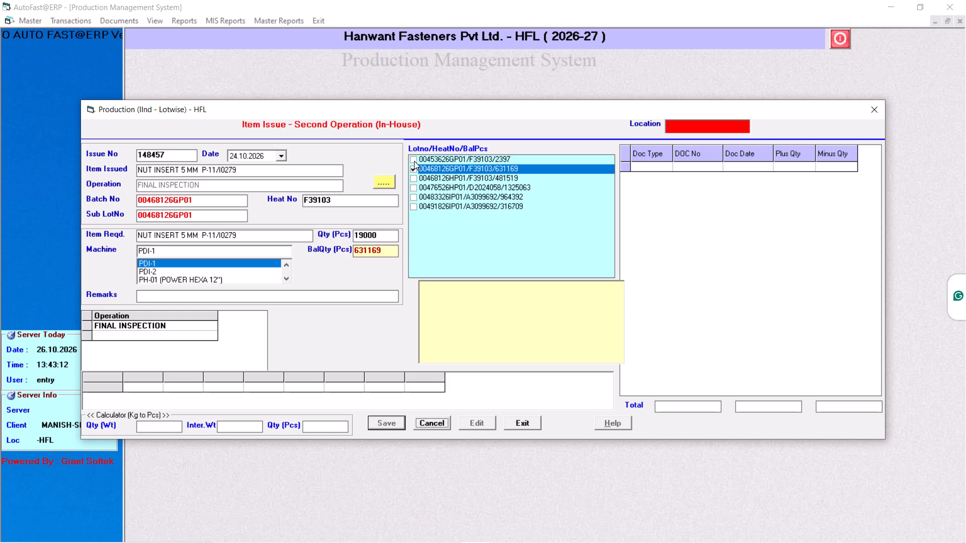
key(Return)
key(Return)
key(Return)
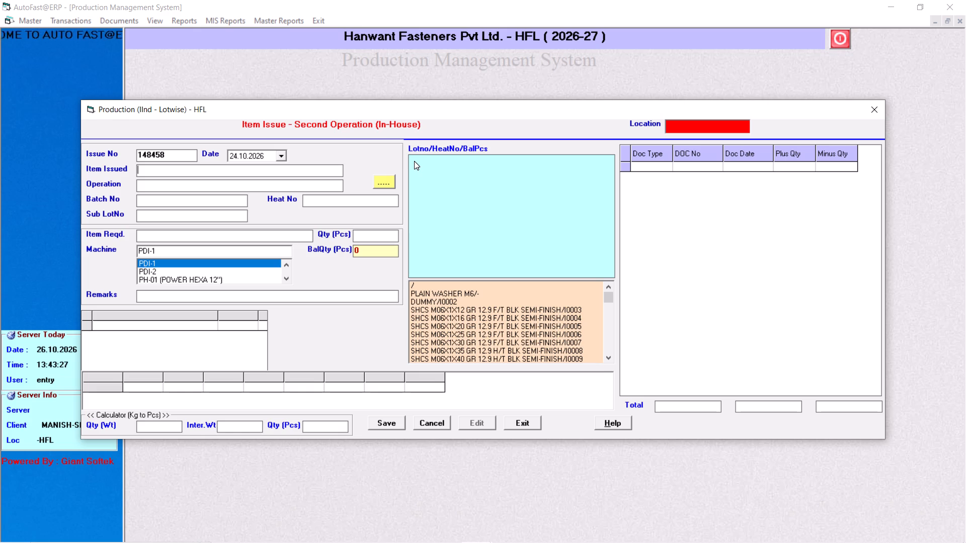
Select NUT INSERT 5 MM P-11/I0279 as the item for a second nut insert issue, filtering by "%P-11".
key(Return)
key(Return)
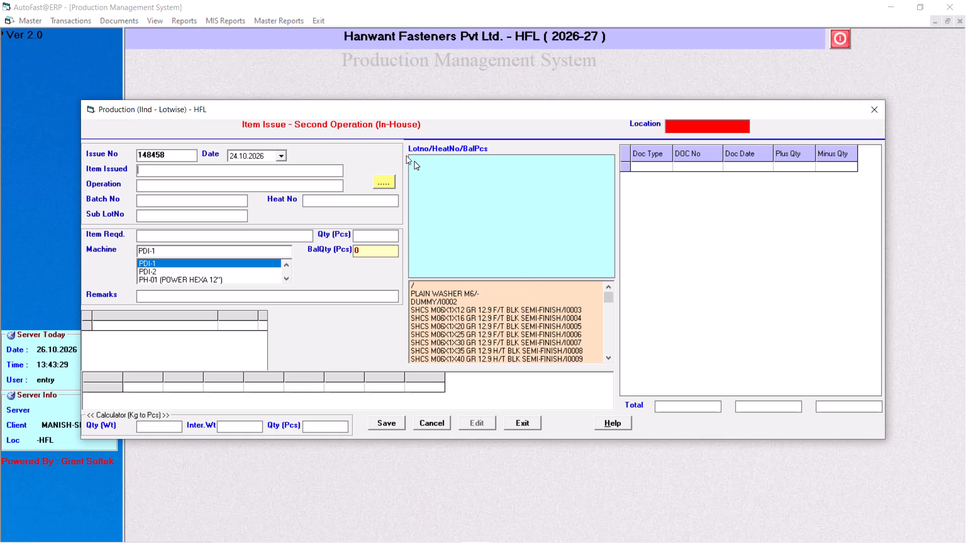
key(shift+percent)
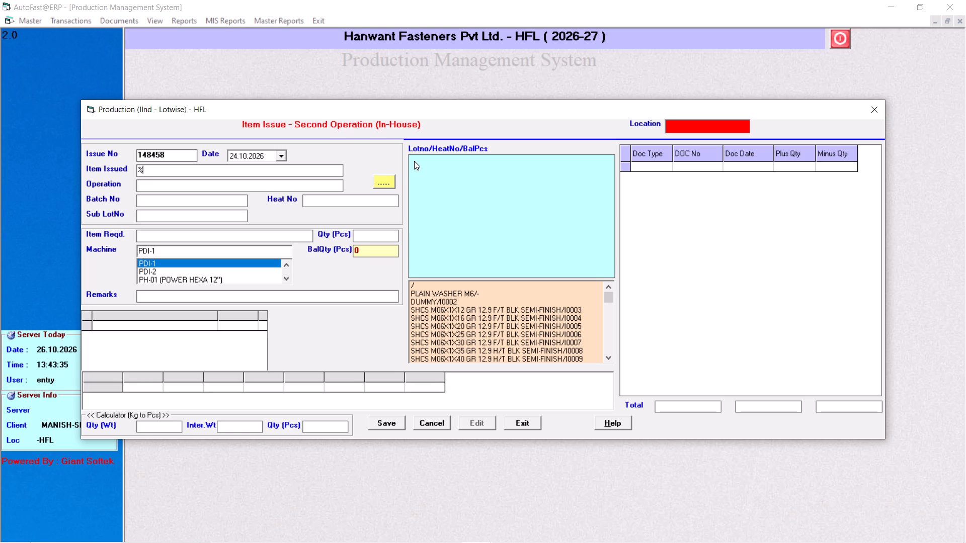
text(p-)
text(11)
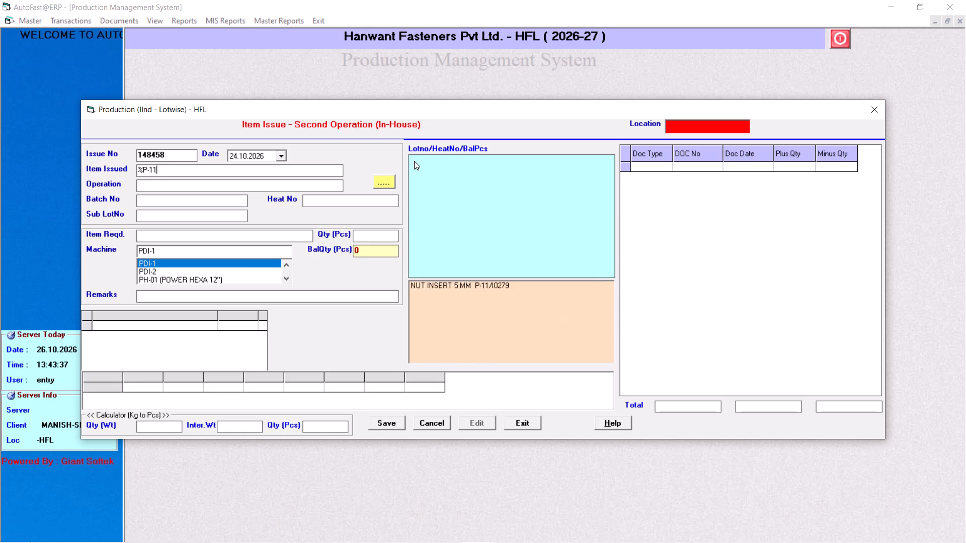
key(Left)
key(Down)
key(Left)
key(Left)
key(Return)
key(Return)
Set the operation of this second nut insert issue to FINAL INSPECTION.
key(Down)
key(Down)
key(Down)
key(Down)
key(Down)
key(Down)
key(Down)
key(Down)
key(Down)
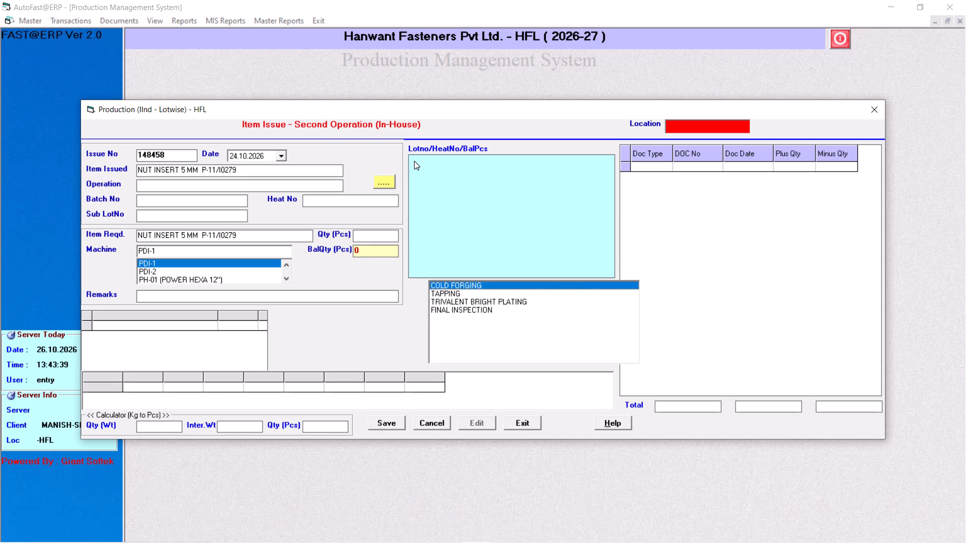
key(Return)
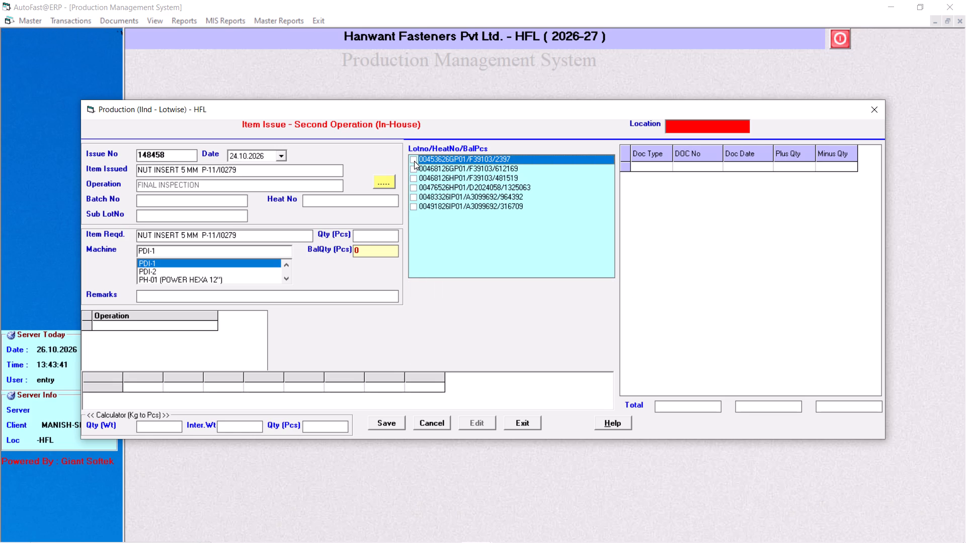
Tick lot 00468126GP01 again and set its issue quantity to 19620 pieces.
click(414, 168)
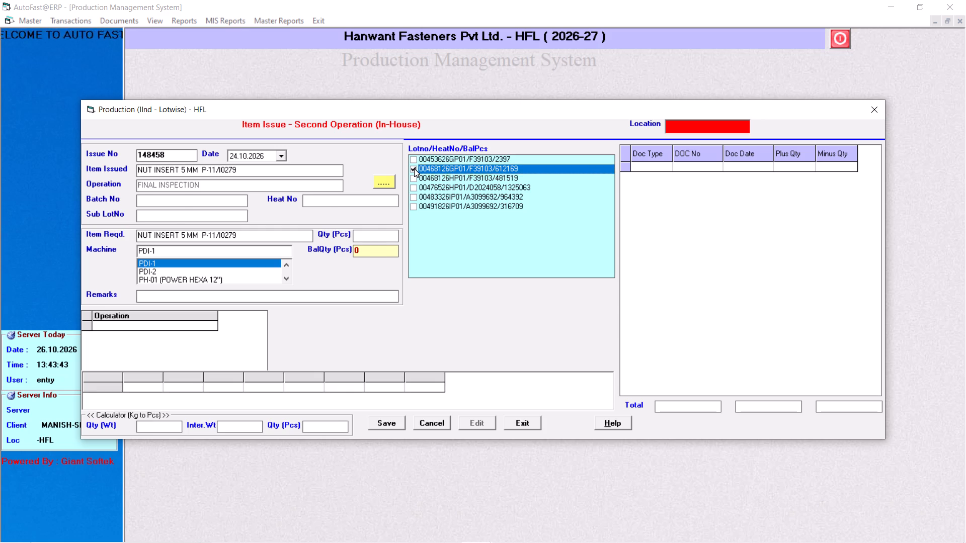
key(Return)
key(Right)
key(Right)
key(Right)
key(Right)
key(Right)
key(Right)
key(Right)
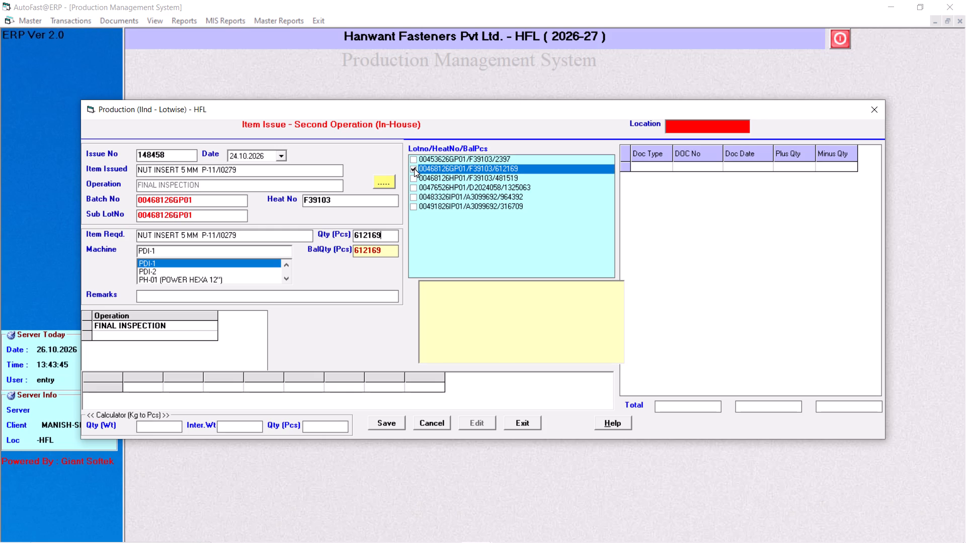
key(Right)
key(Right)
key(Right)
key(Right)
key(BackSpace)
key(BackSpace)
key(BackSpace)
key(BackSpace)
key(BackSpace)
key(BackSpace)
key(BackSpace)
key(BackSpace)
key(BackSpace)
key(BackSpace)
key(BackSpace)
key(BackSpace)
key(BackSpace)
key(BackSpace)
key(BackSpace)
key(BackSpace)
key(BackSpace)
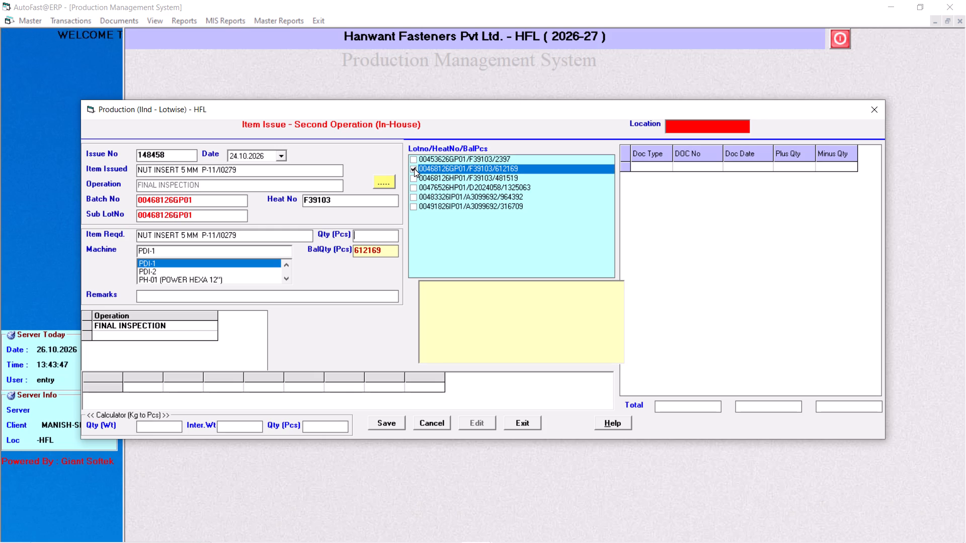
key(BackSpace)
key(BackSpace)
key(BackSpace)
key(BackSpace)
key(BackSpace)
key(BackSpace)
key(BackSpace)
key(BackSpace)
key(BackSpace)
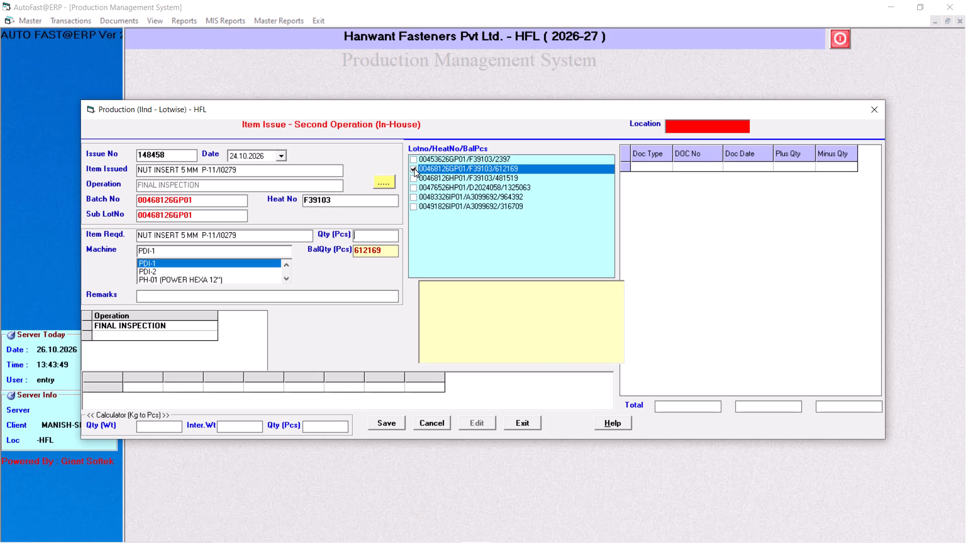
key(BackSpace)
key(BackSpace)
key(BackSpace)
key(BackSpace)
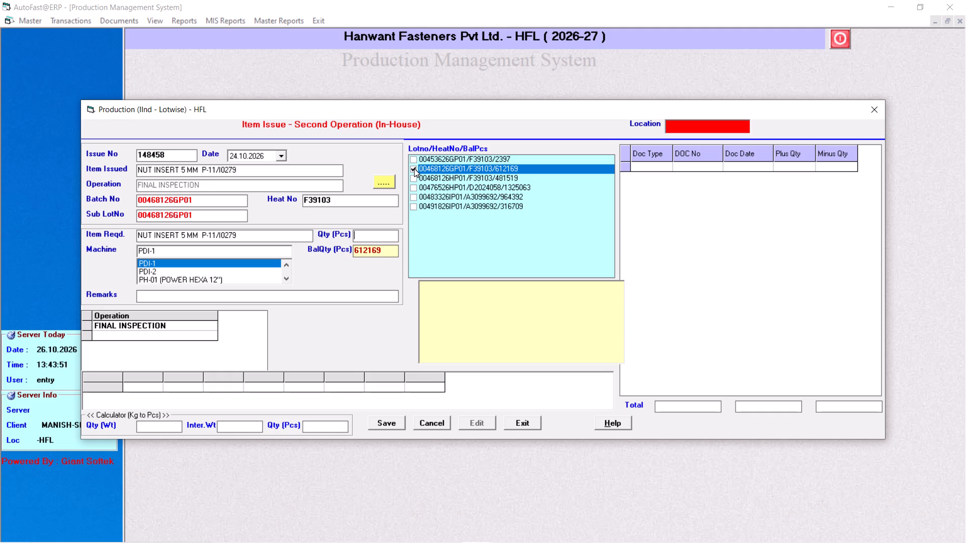
key(BackSpace)
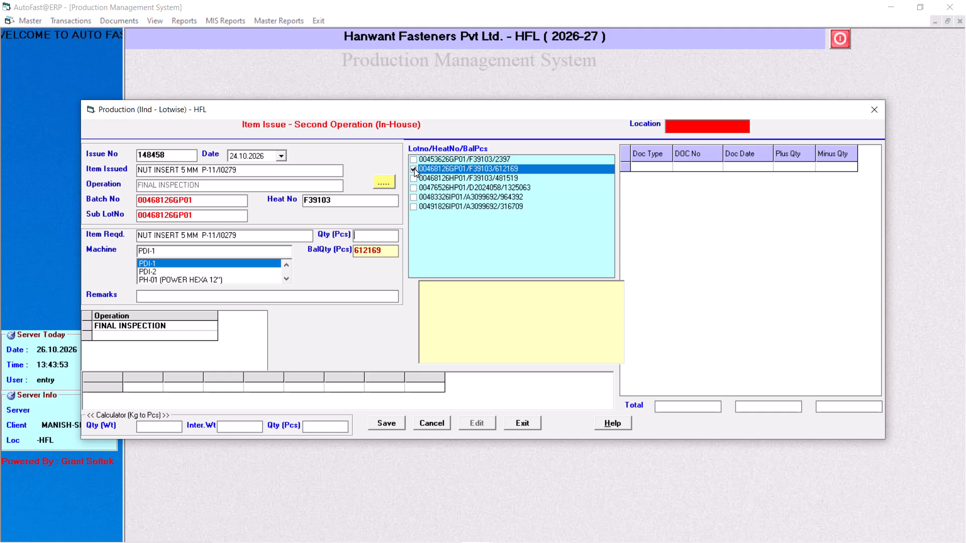
text(19620)
Keep machine PDI-1, leave the remarks empty and save the 19620-piece issue for lot 00468126GP01.
key(Return)
key(Return)
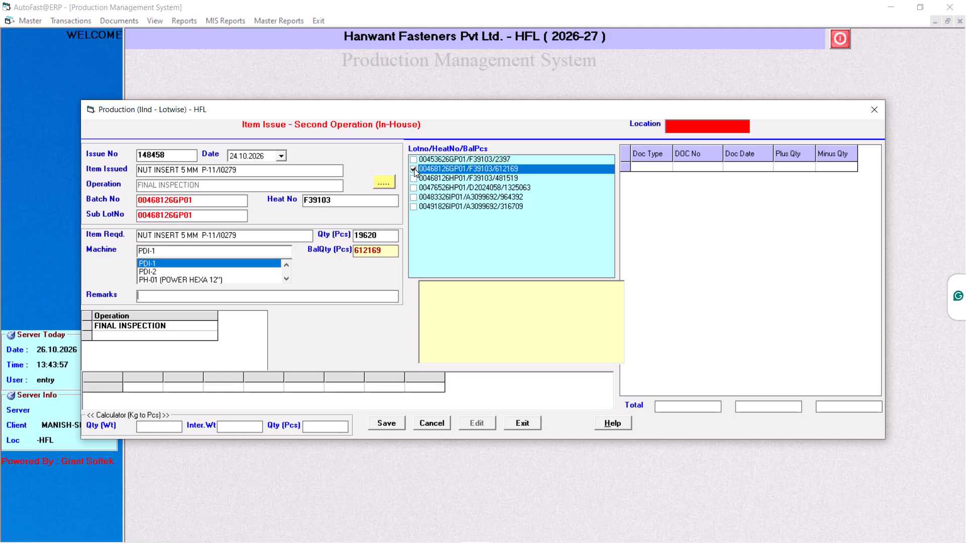
key(Return)
key(Return)
key(Return)
key(Return)
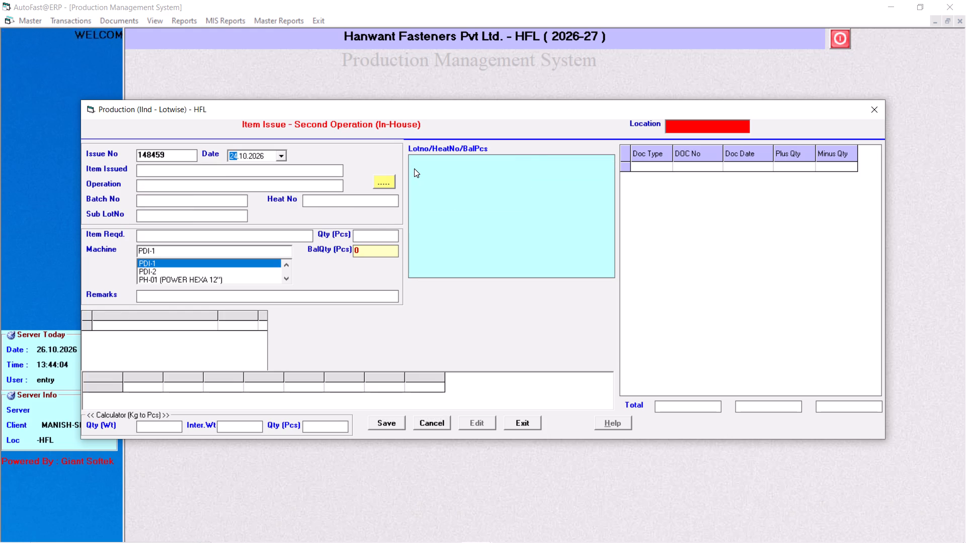
Select NUT INSERT 5 MM P-11/I0279 as the item for a third nut insert issue, filtering by "%P-11".
key(Return)
key(Return)
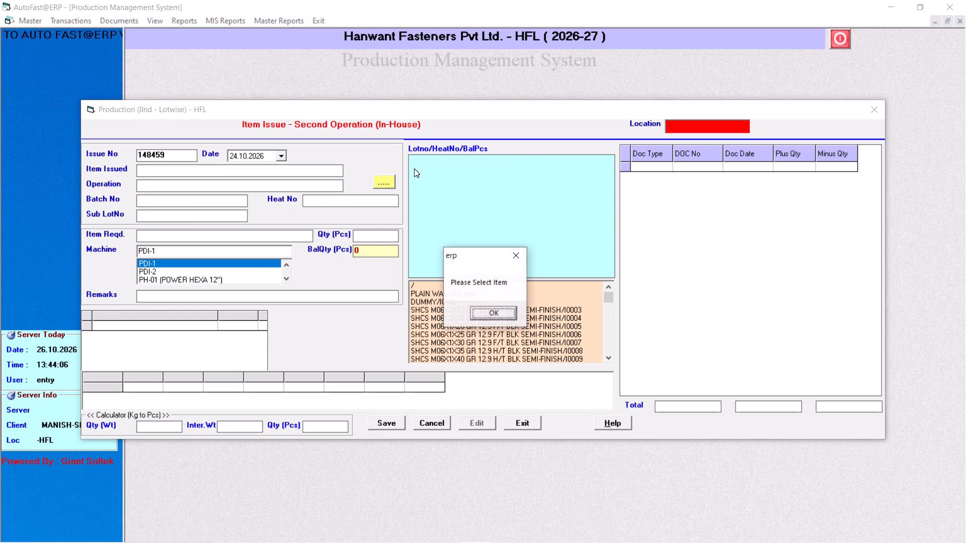
key(Return)
key(shift+percent)
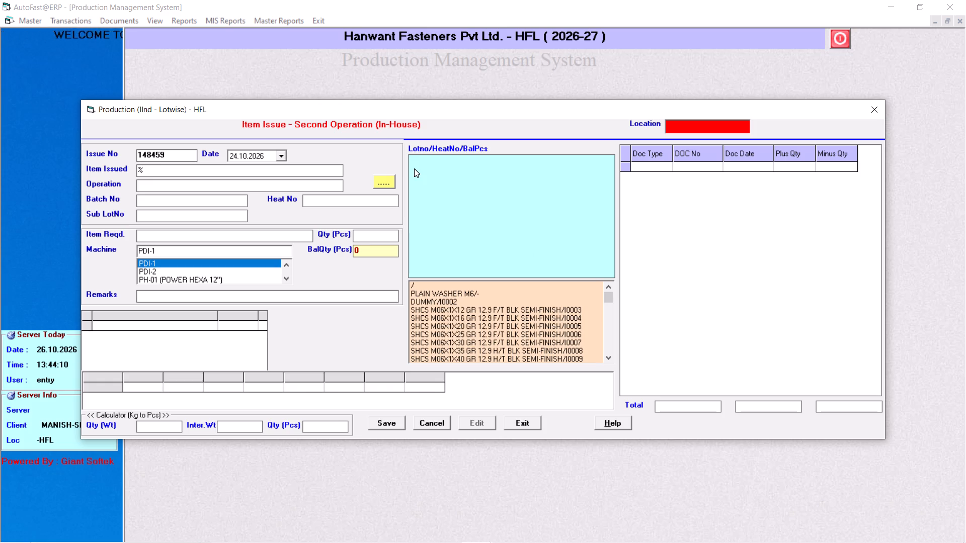
text(p-11)
key(Down)
key(Down)
key(Return)
key(Return)
Set the operation of this third nut insert issue to FINAL INSPECTION.
key(Down)
key(Down)
key(Down)
key(Down)
key(Down)
key(Down)
key(Down)
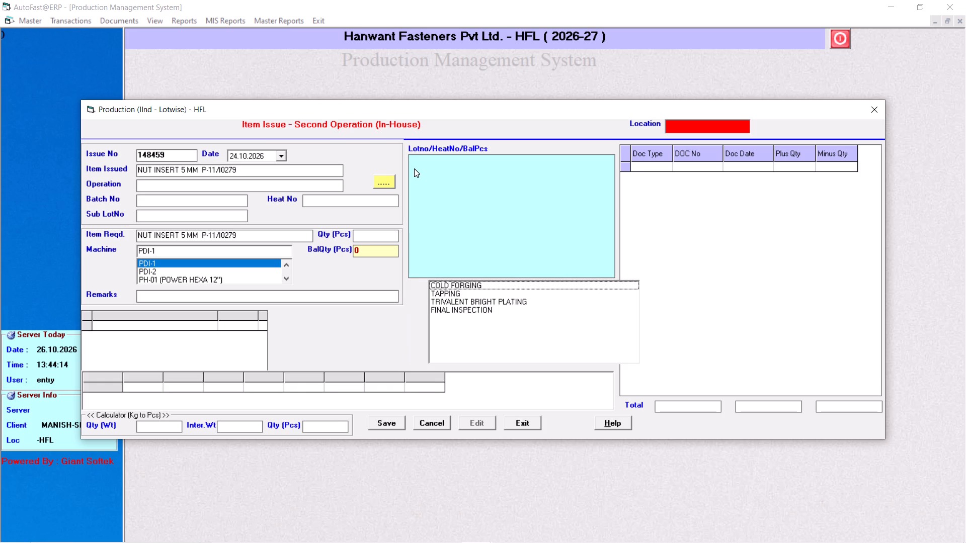
key(Return)
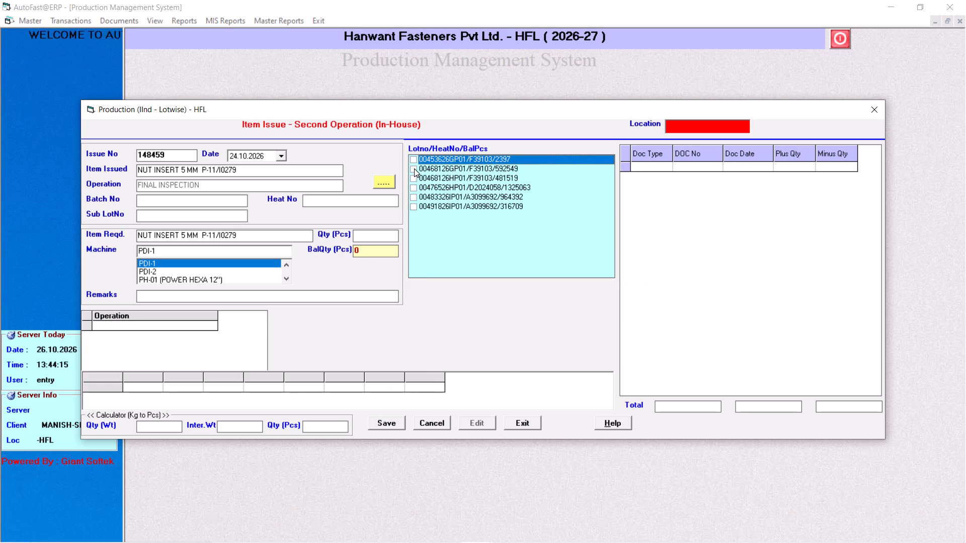
Tick lot 00468126GP01 for the third nut insert issue and set its issue quantity to 18539 pieces.
click(414, 168)
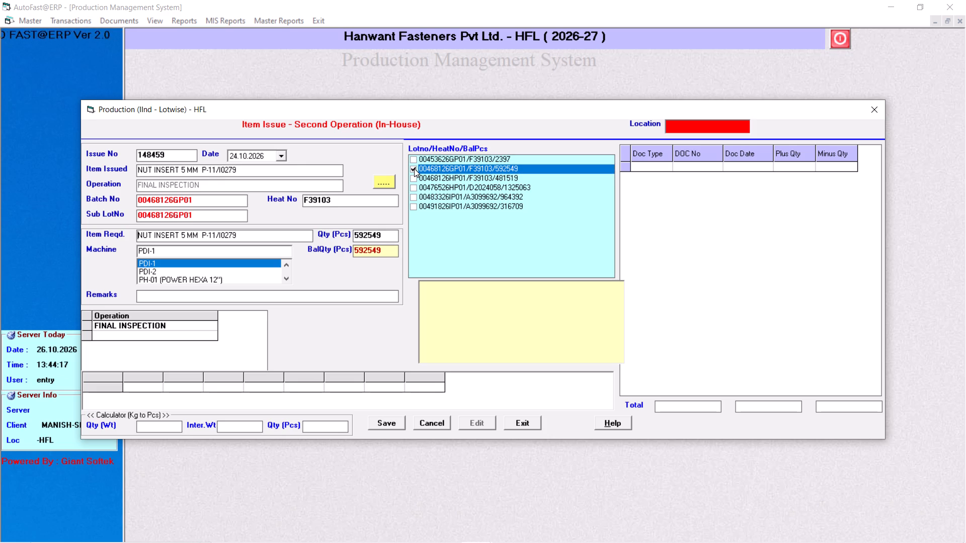
key(Return)
key(Right)
key(Right)
key(Right)
key(Right)
key(Right)
key(Right)
key(Right)
key(Right)
key(Right)
key(Right)
key(Right)
key(Right)
key(Right)
key(Right)
key(Right)
key(Right)
key(Right)
key(Right)
key(Right)
key(Right)
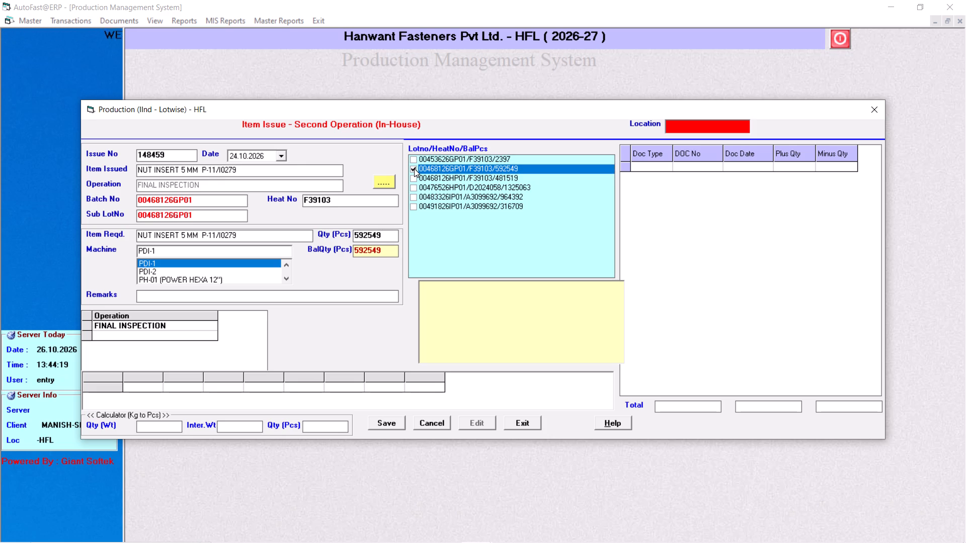
key(BackSpace)
key(BackSpace)
key(BackSpace)
key(BackSpace)
key(BackSpace)
key(BackSpace)
key(BackSpace)
key(BackSpace)
key(BackSpace)
key(BackSpace)
key(BackSpace)
key(BackSpace)
key(BackSpace)
key(BackSpace)
key(BackSpace)
key(BackSpace)
key(BackSpace)
key(BackSpace)
key(BackSpace)
key(BackSpace)
key(BackSpace)
key(BackSpace)
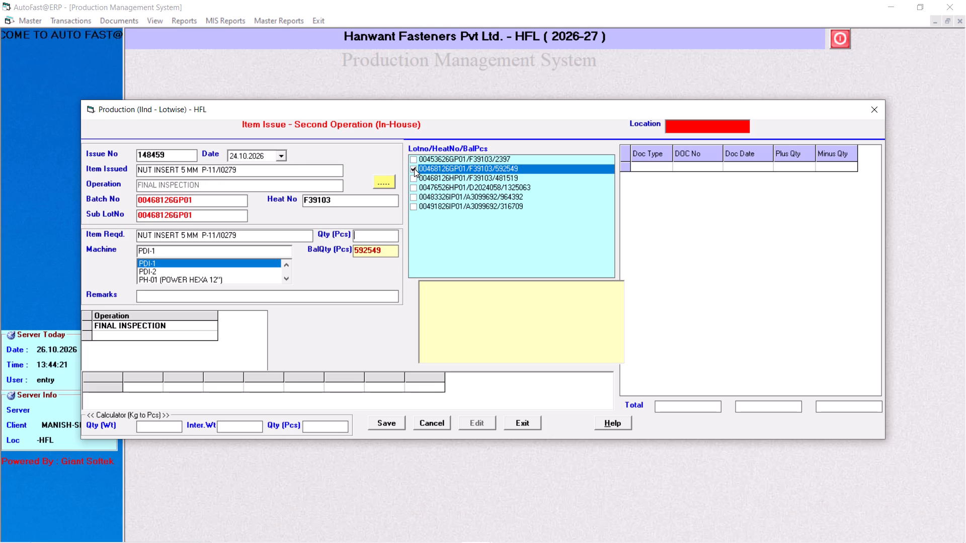
key(BackSpace)
key(BackSpace)
text(18539)
Keep machine PDI-1, leave the remarks empty and save the 18539-piece issue for lot 00468126GP01.
key(Return)
key(Return)
key(Return)
key(Return)
key(Return)
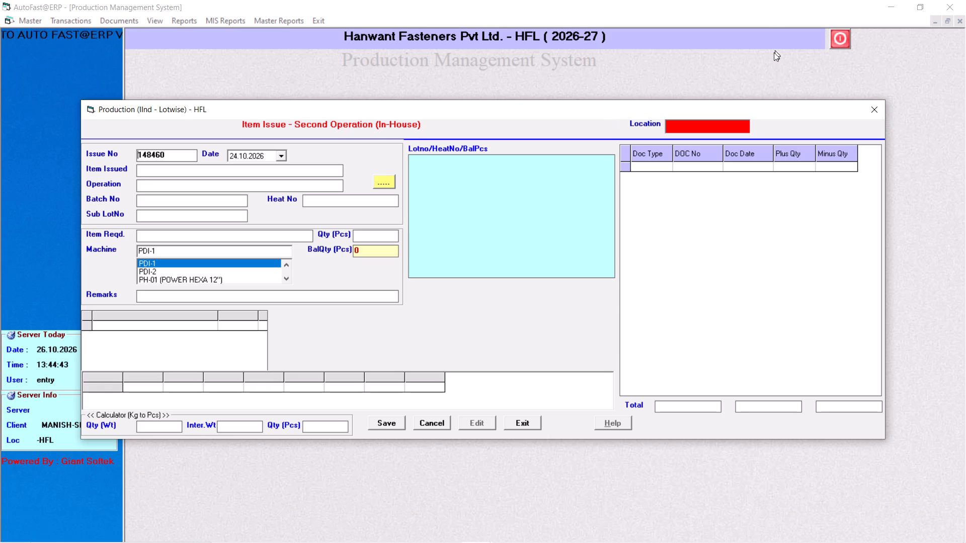
Close the item issue form and start a new Production (IInd Opr) Preliminary entry, keeping its proposed production number.
click(878, 119)
click(67, 24)
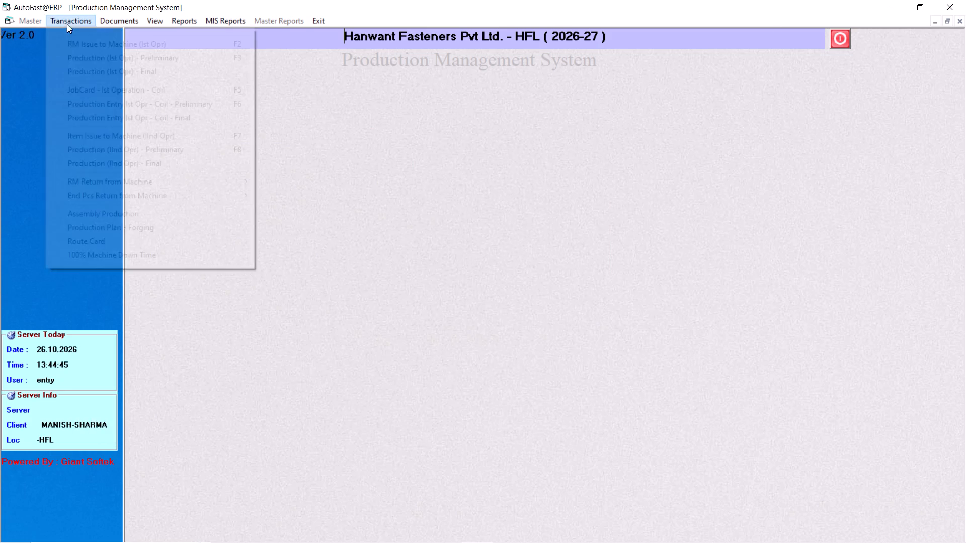
click(174, 151)
key(Return)
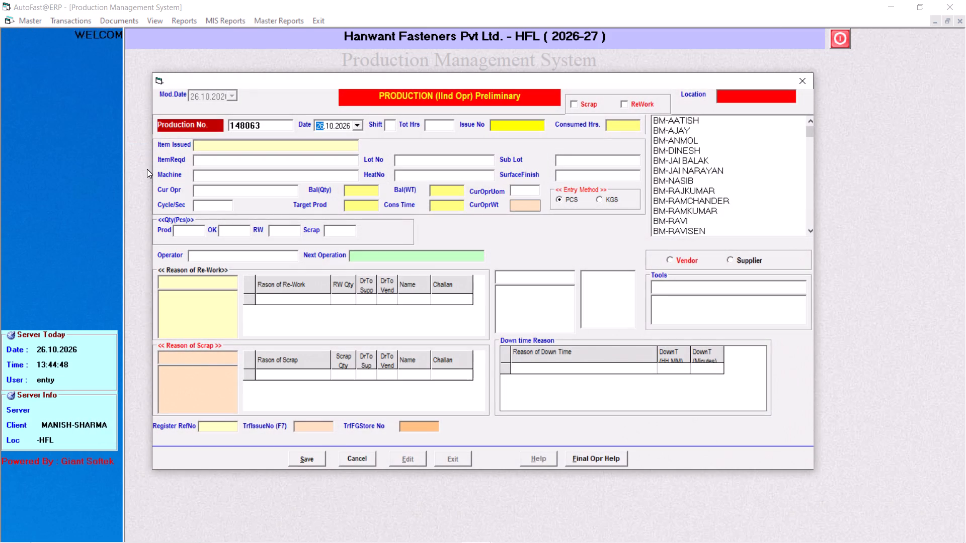
Set the production entry's date to 24.10.2026, the shift to A and the total hours to 8.
key(Down)
key(Down)
key(Return)
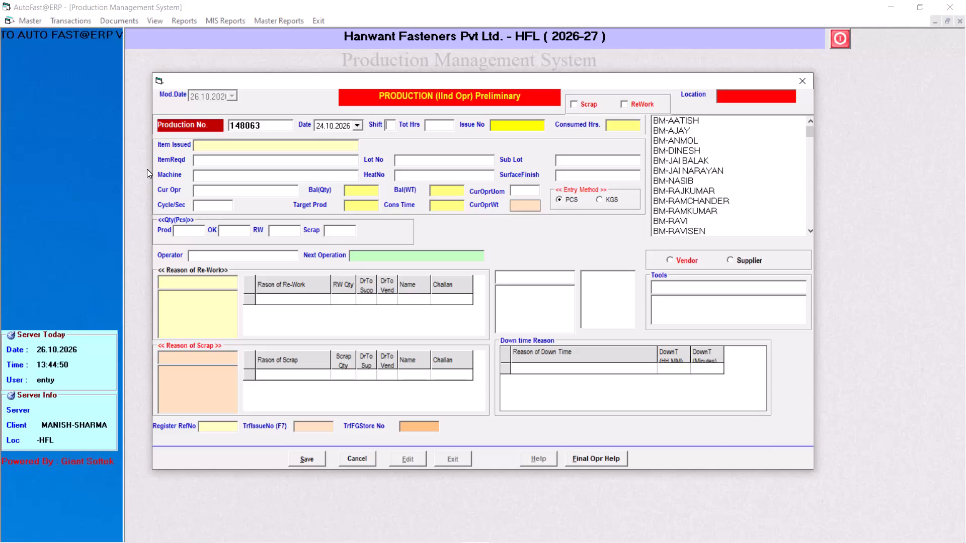
key(a)
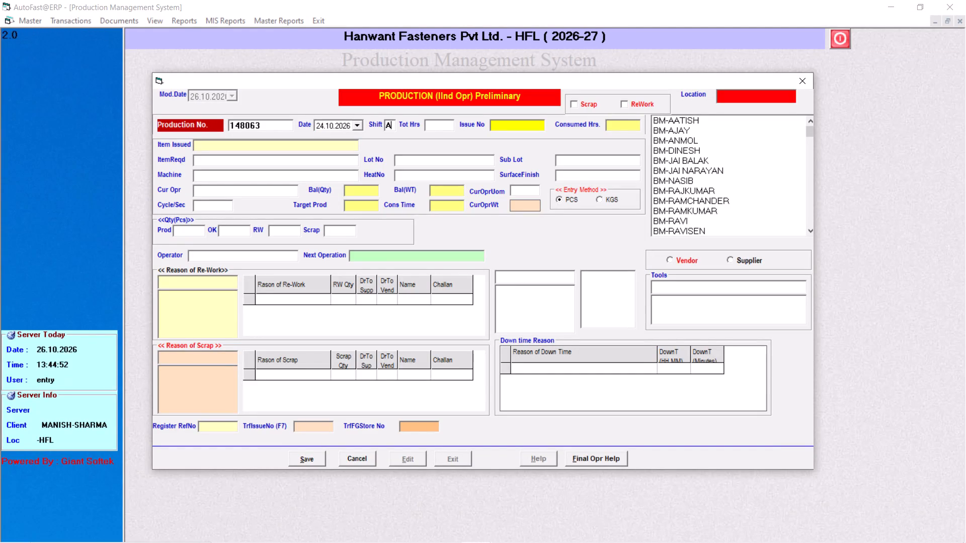
key(Return)
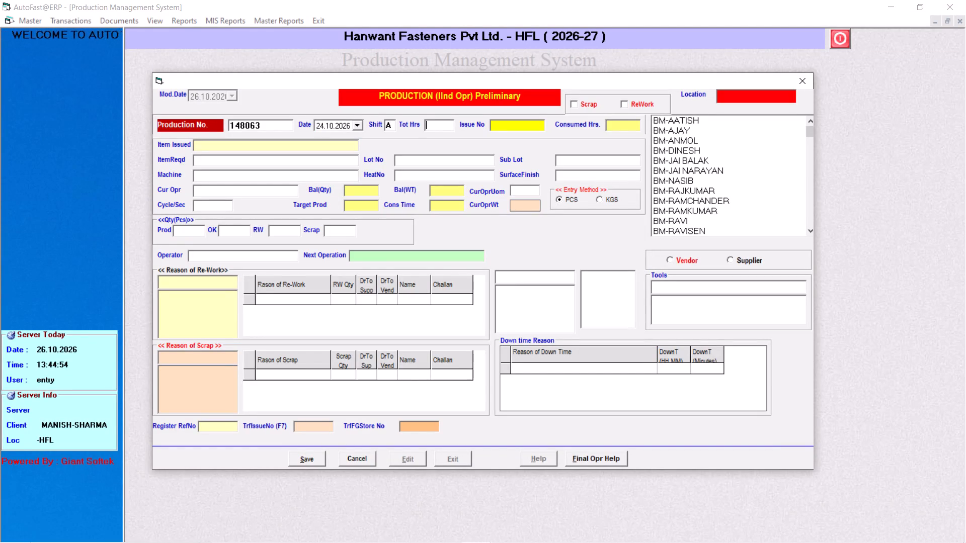
key(8)
key(Return)
Load issue number 148446 into the production entry, keeping machine PDI-1.
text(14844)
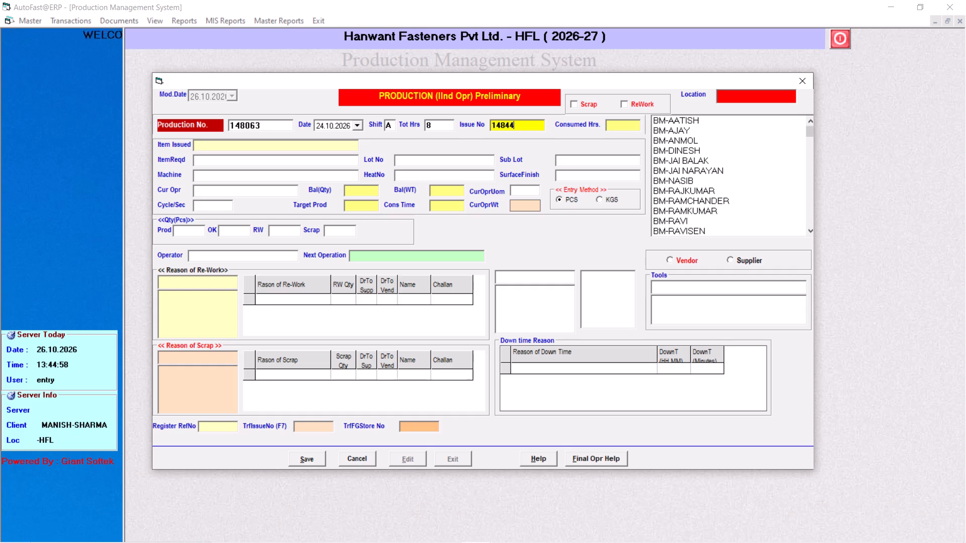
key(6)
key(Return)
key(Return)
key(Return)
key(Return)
Set the cycle time to 1 second and keep the proposed produced quantity.
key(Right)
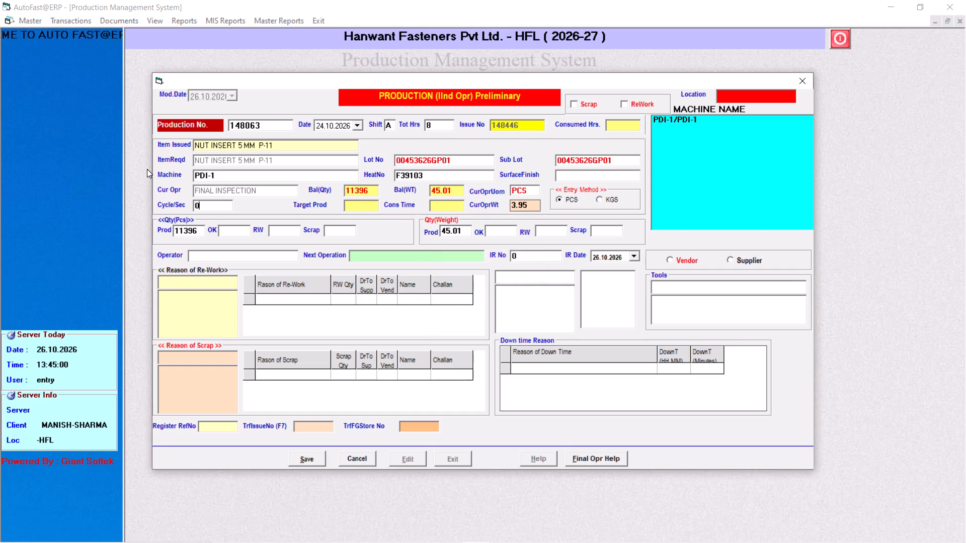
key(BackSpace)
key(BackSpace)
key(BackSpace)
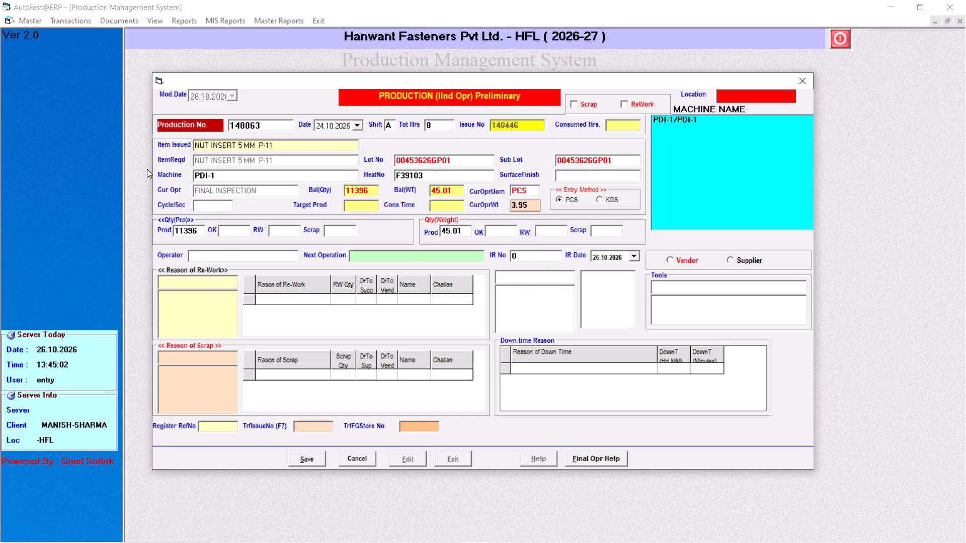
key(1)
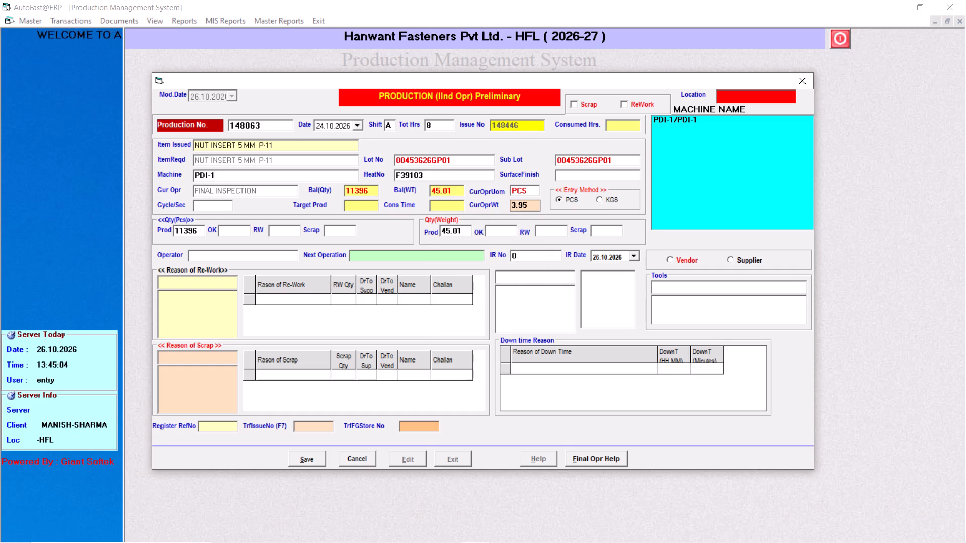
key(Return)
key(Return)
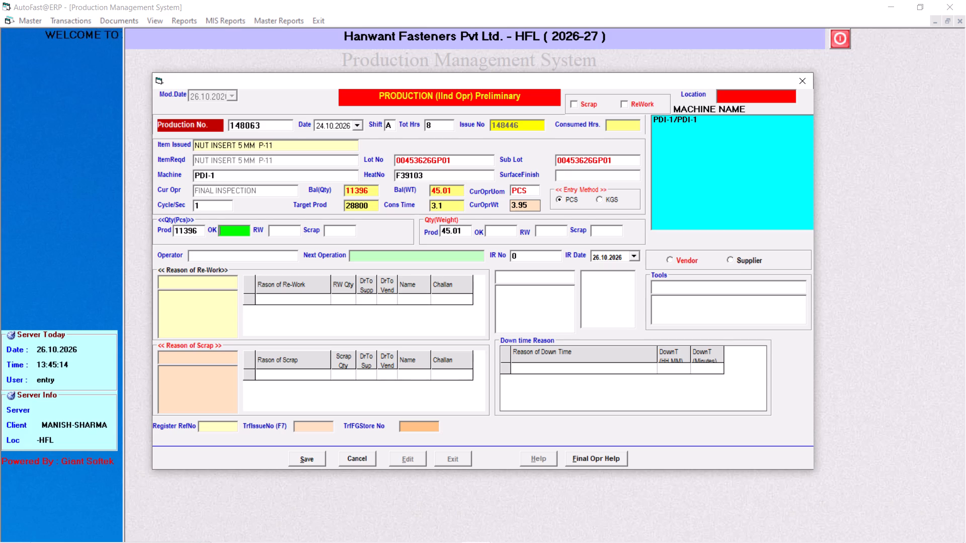
Set the OK quantity to 11384 pieces and leave the rework and scrap quantities empty.
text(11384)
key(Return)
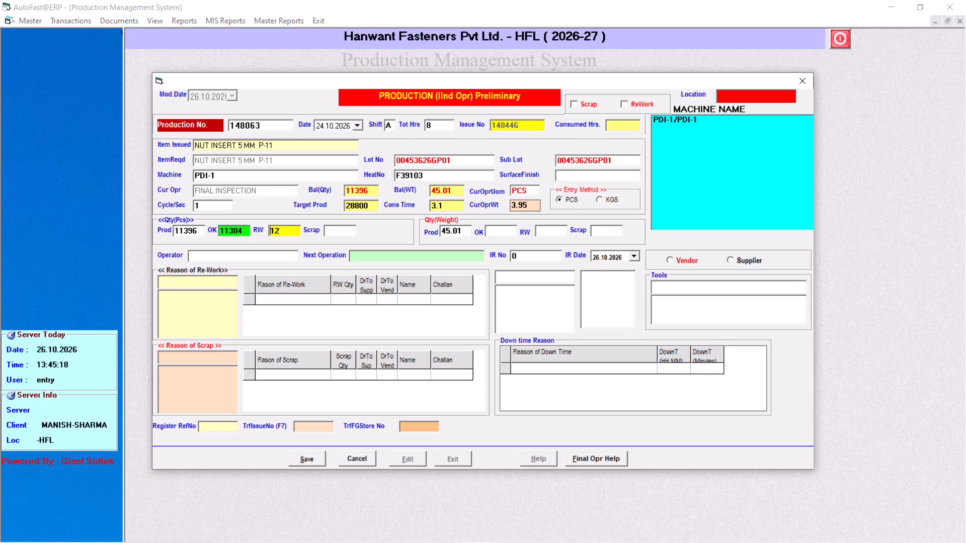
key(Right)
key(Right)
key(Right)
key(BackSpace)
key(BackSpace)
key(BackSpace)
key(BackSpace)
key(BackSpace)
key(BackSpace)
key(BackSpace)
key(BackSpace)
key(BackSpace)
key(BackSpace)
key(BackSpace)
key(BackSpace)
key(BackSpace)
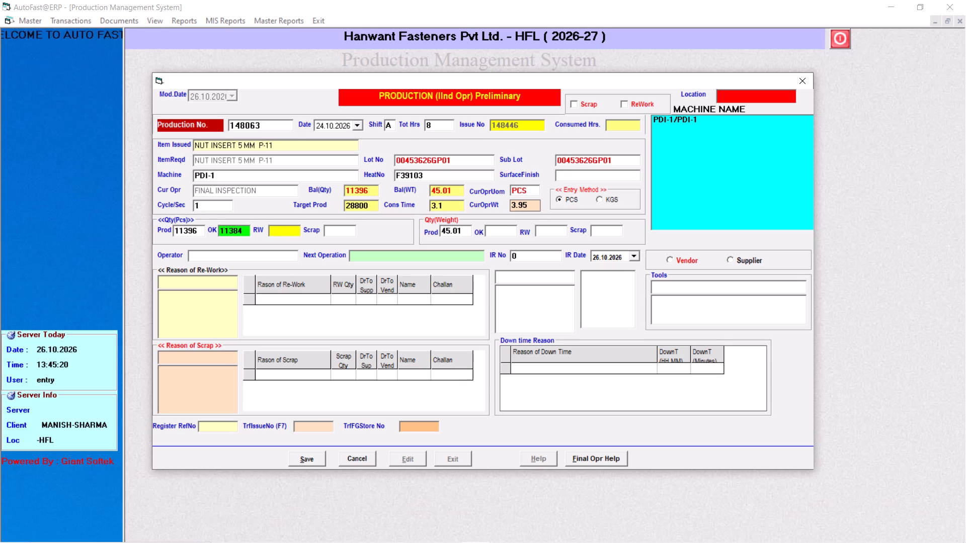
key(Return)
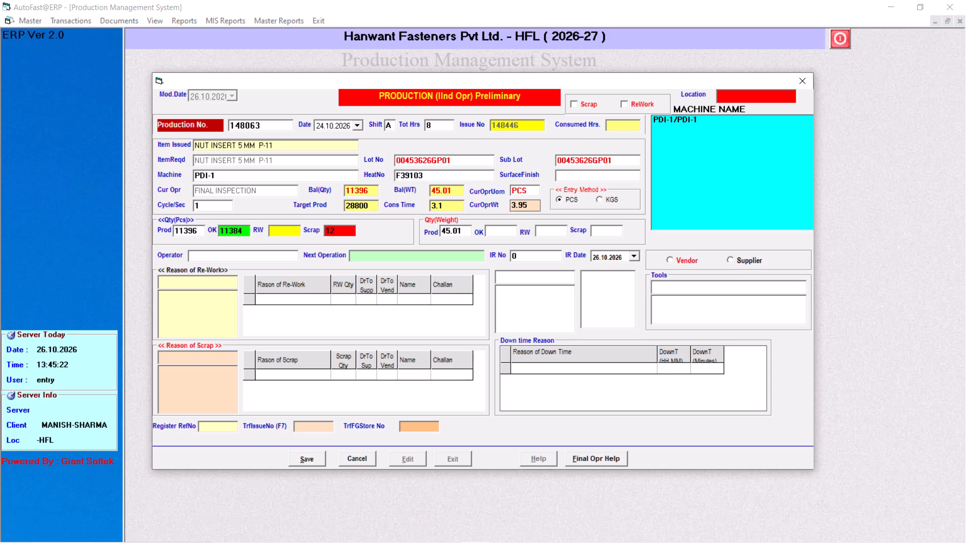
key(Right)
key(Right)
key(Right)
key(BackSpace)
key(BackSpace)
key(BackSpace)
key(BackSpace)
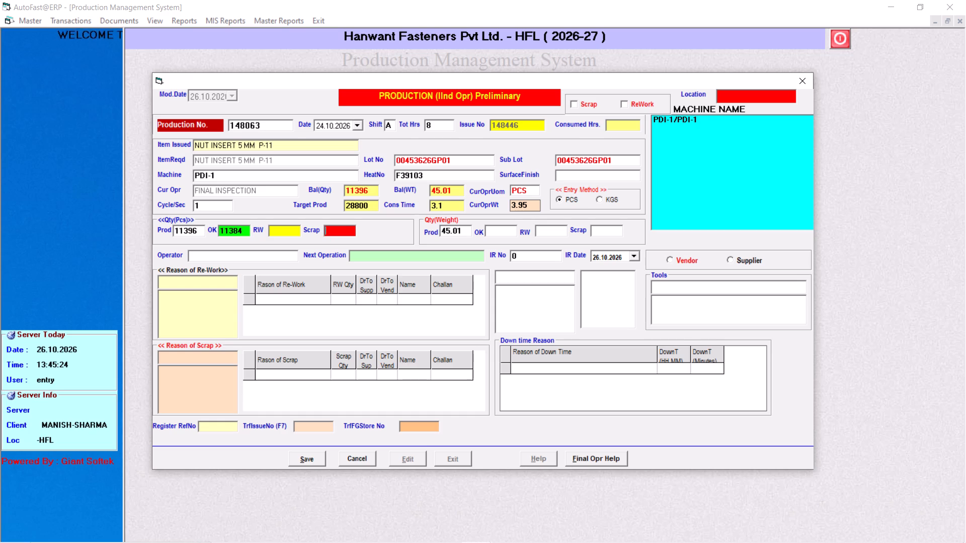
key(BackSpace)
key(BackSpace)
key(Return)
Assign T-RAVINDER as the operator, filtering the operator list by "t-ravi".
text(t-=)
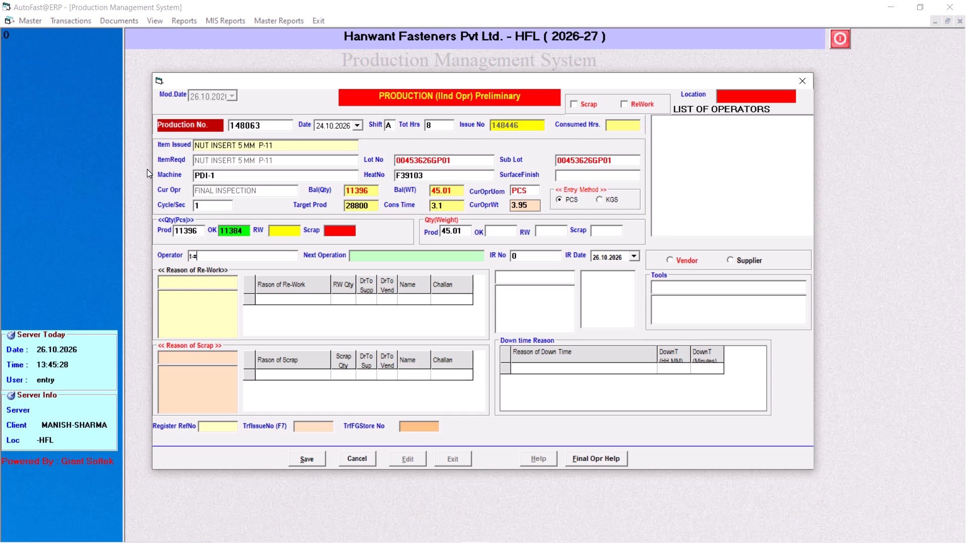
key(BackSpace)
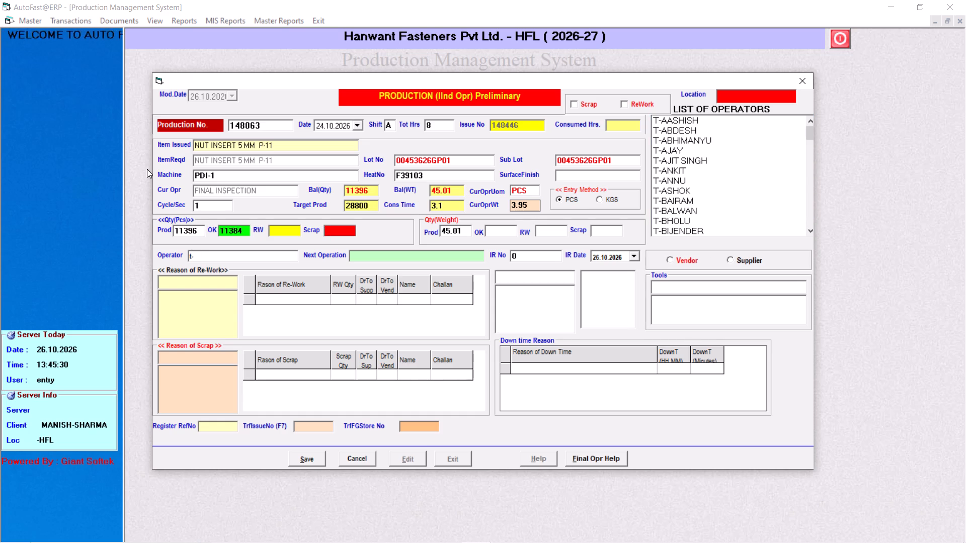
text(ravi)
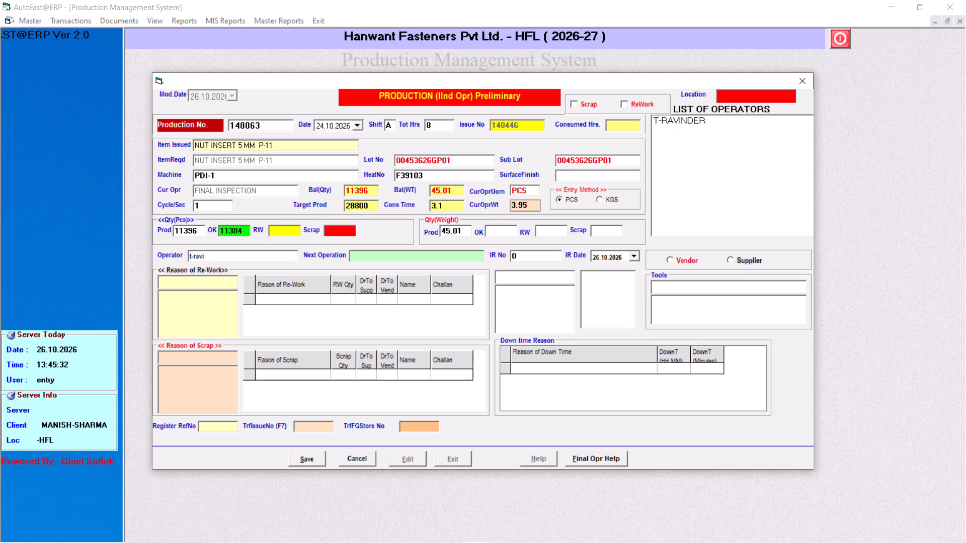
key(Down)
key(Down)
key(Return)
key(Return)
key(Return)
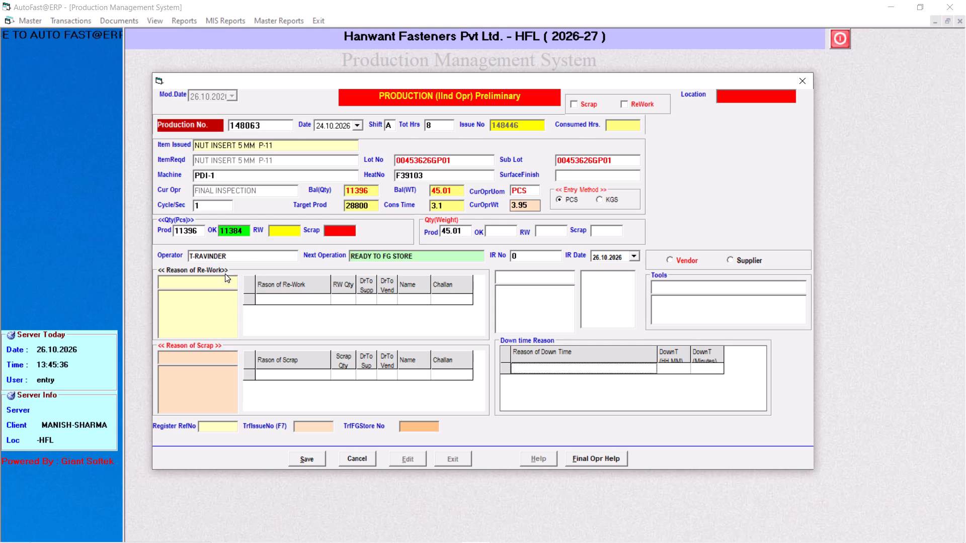
Change the operator to PDI-I RAVI, filtering the operator list by "pdi-", and keep the proposed next operation.
click(242, 261)
click(239, 255)
key(BackSpace)
key(BackSpace)
key(BackSpace)
key(BackSpace)
key(BackSpace)
key(BackSpace)
key(BackSpace)
key(BackSpace)
key(BackSpace)
key(BackSpace)
key(BackSpace)
key(BackSpace)
key(BackSpace)
key(BackSpace)
key(BackSpace)
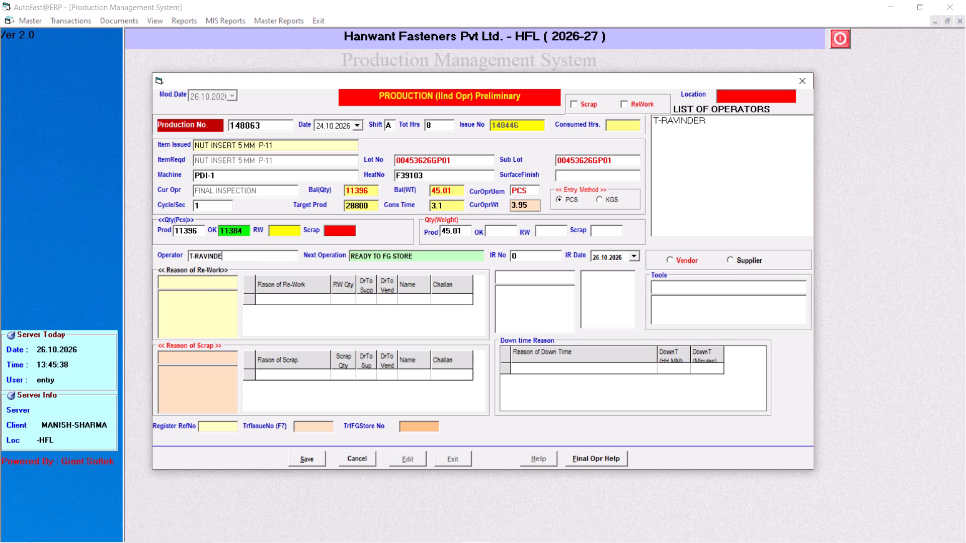
text(pdi-rav)
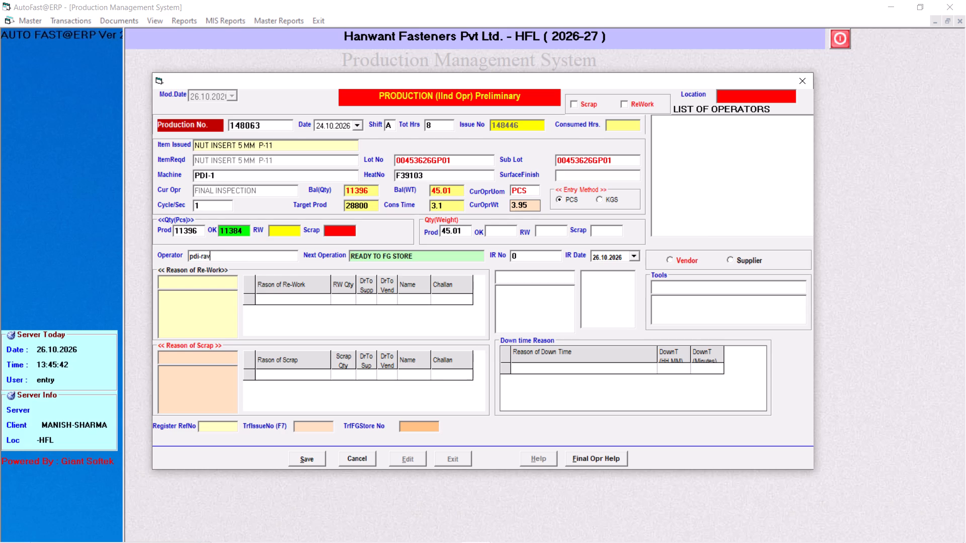
key(Down)
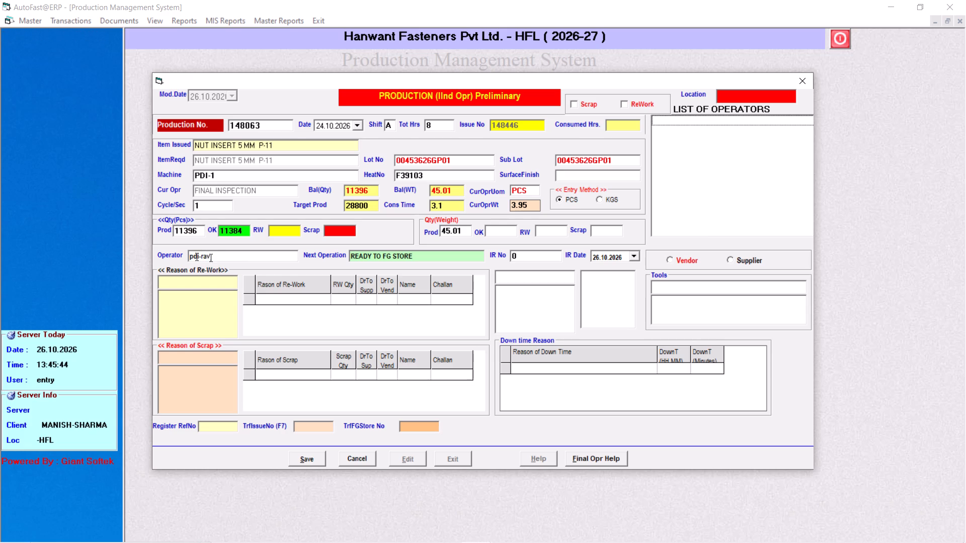
click(229, 257)
key(BackSpace)
key(BackSpace)
key(BackSpace)
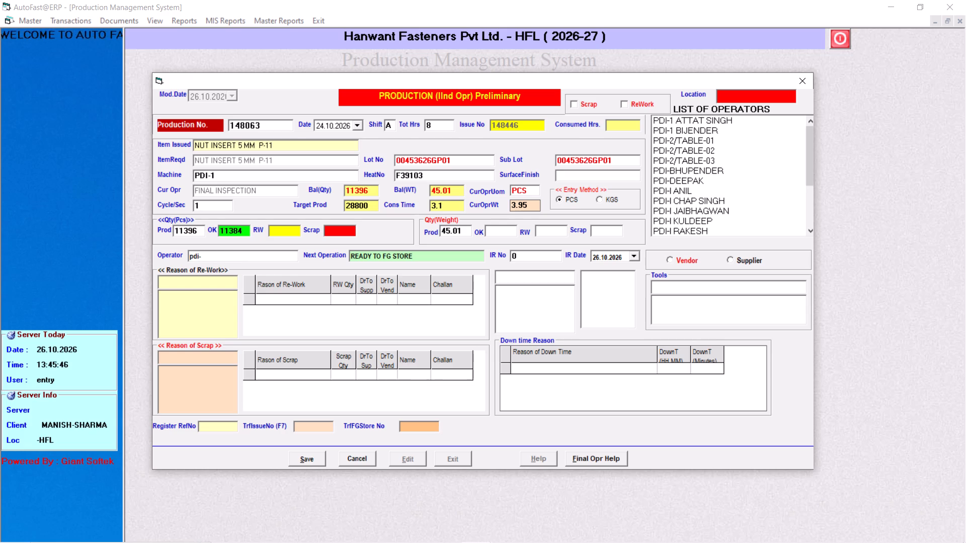
key(Down)
key(Right)
key(Down)
key(Down)
key(Down)
key(Down)
key(Down)
key(Down)
key(Down)
key(Down)
key(Down)
key(Down)
key(Down)
key(Down)
key(Down)
key(Down)
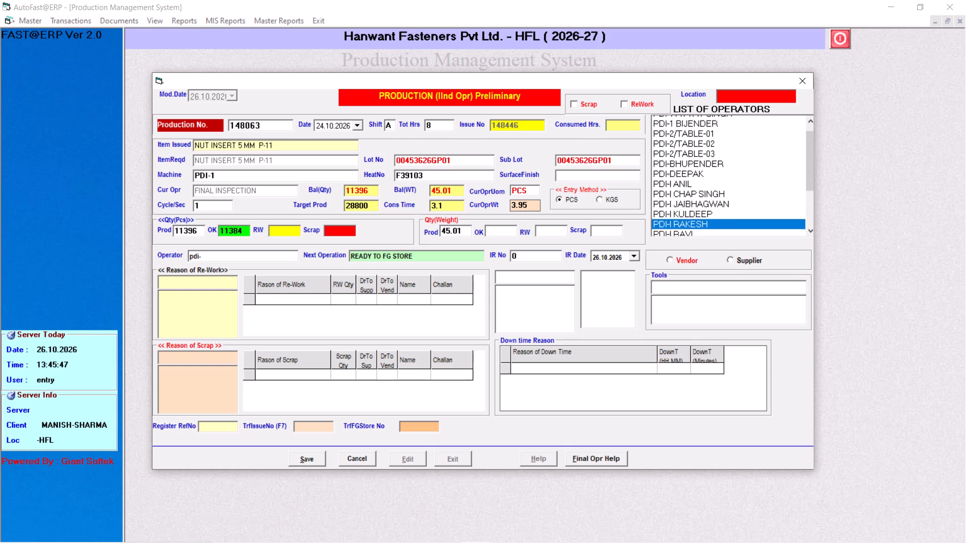
key(Up)
key(Up)
key(Return)
key(Return)
key(Return)
key(Return)
key(Return)
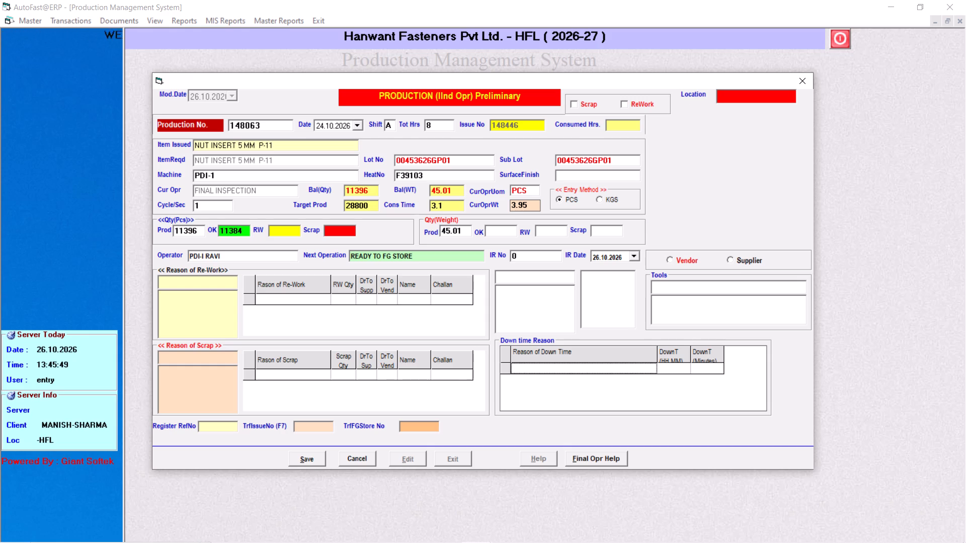
Leave the remaining fields empty and save the production entry for issue 148446.
key(Return)
key(Return)
key(Return)
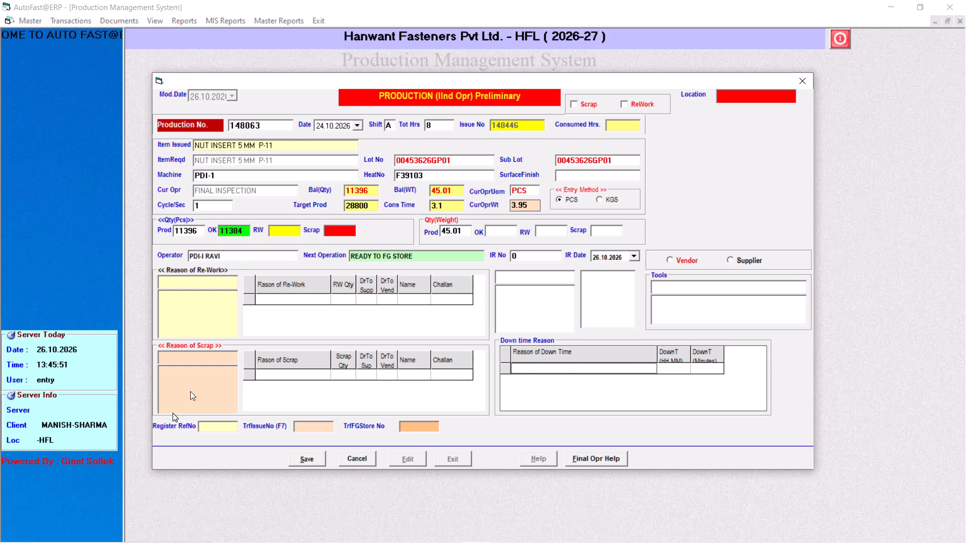
click(304, 458)
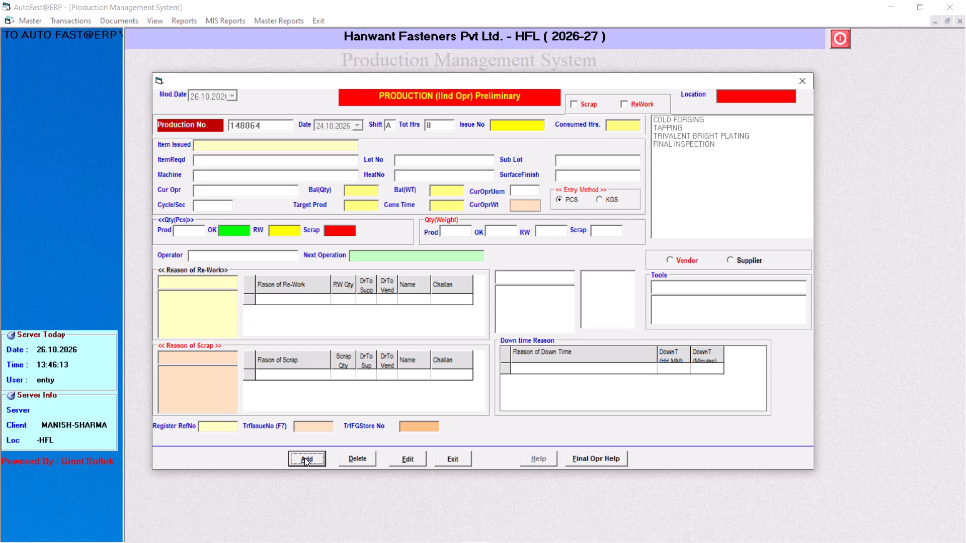
Add a production entry dated 24.10.2026, shift A, with 3 total hours, for issue number 148447.
key(Return)
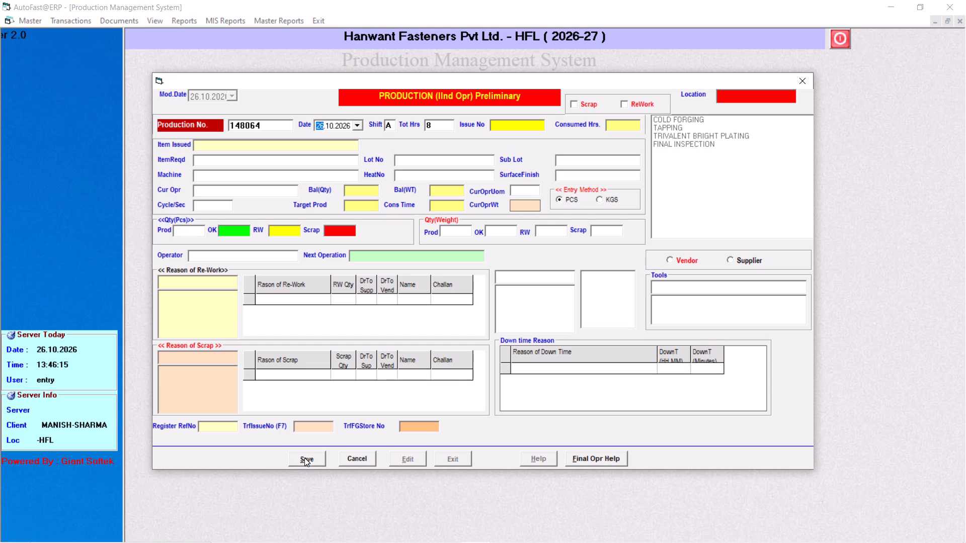
key(Down)
key(Down)
key(Return)
key(Return)
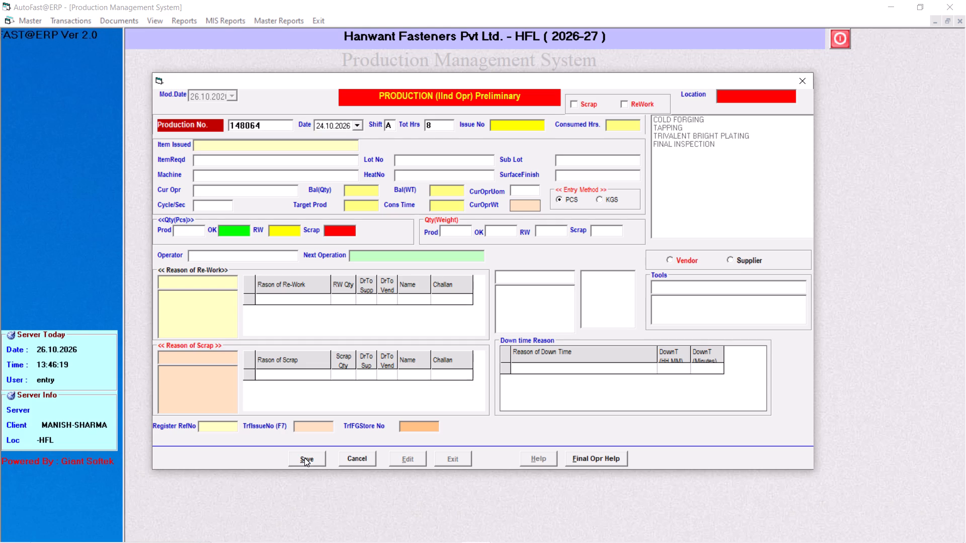
key(BackSpace)
key(BackSpace)
key(3)
key(Return)
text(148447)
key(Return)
Keep machine PDI-1, set the cycle time to 1 second and accept the proposed produced quantity.
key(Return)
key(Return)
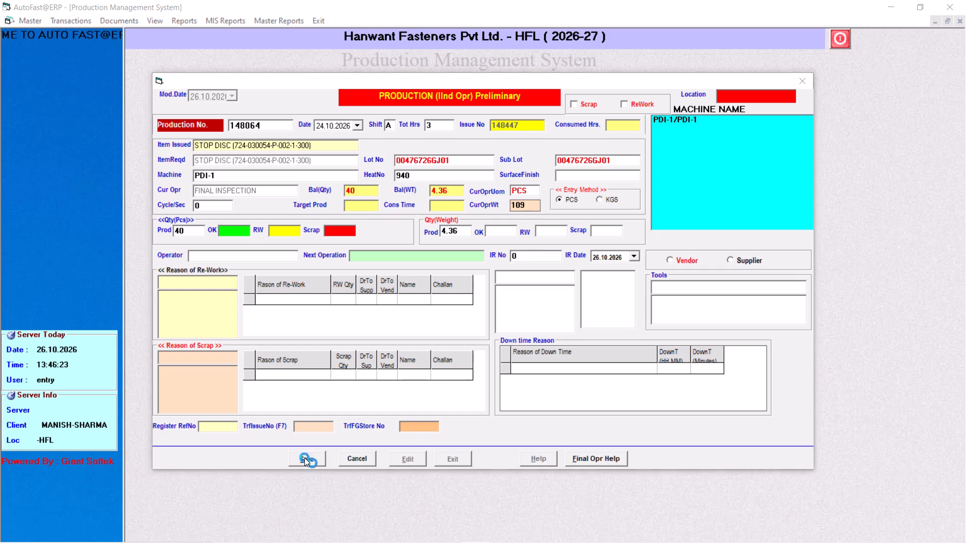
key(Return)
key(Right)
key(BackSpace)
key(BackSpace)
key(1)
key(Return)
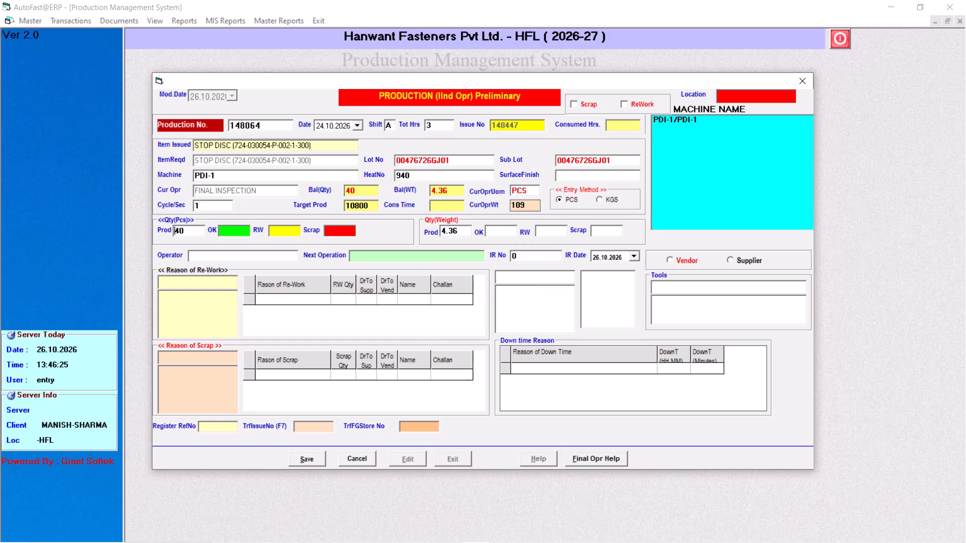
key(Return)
Set the OK quantity to 40 pieces, with rework and scrap at 0.
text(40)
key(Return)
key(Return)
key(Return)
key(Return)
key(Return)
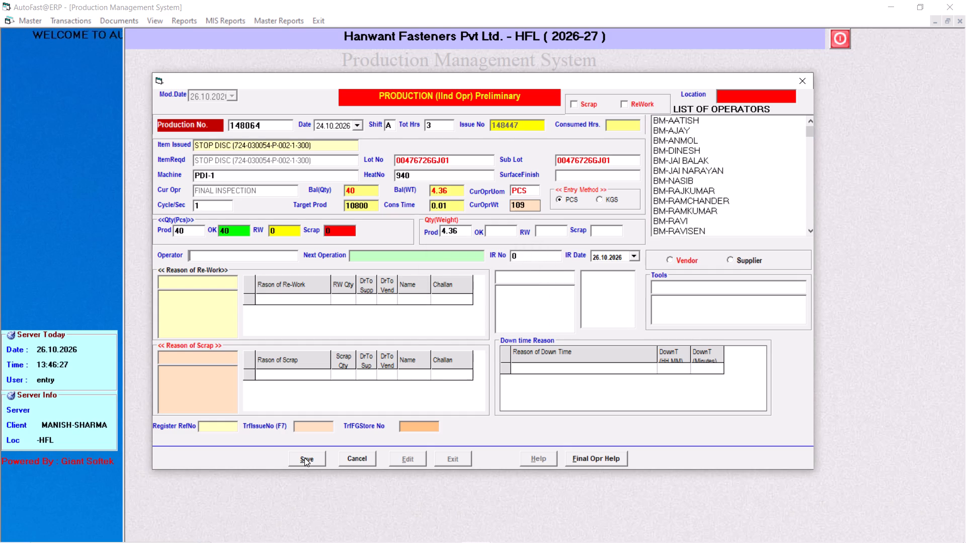
Assign PDI-I ANIL as the operator, filtering the operator list by "pdi-", and keep the proposed next operation.
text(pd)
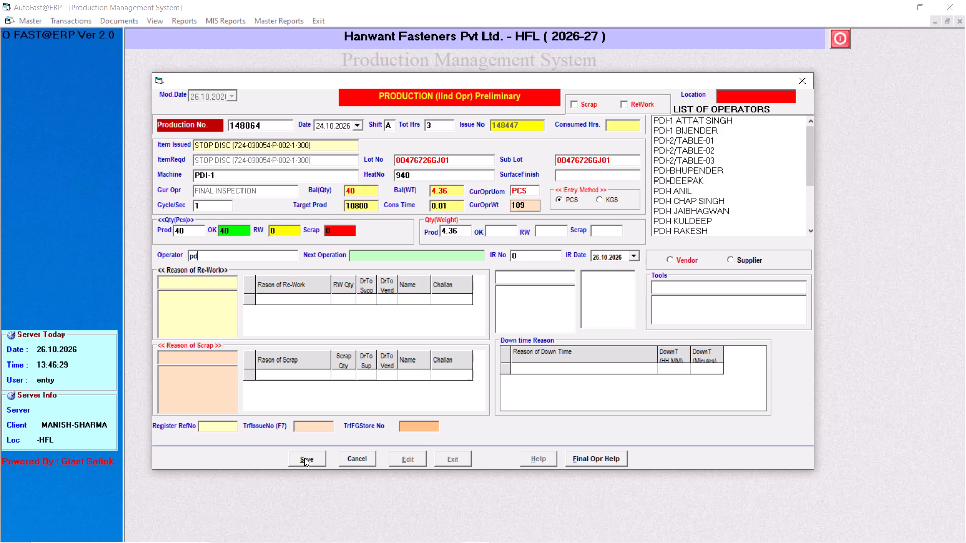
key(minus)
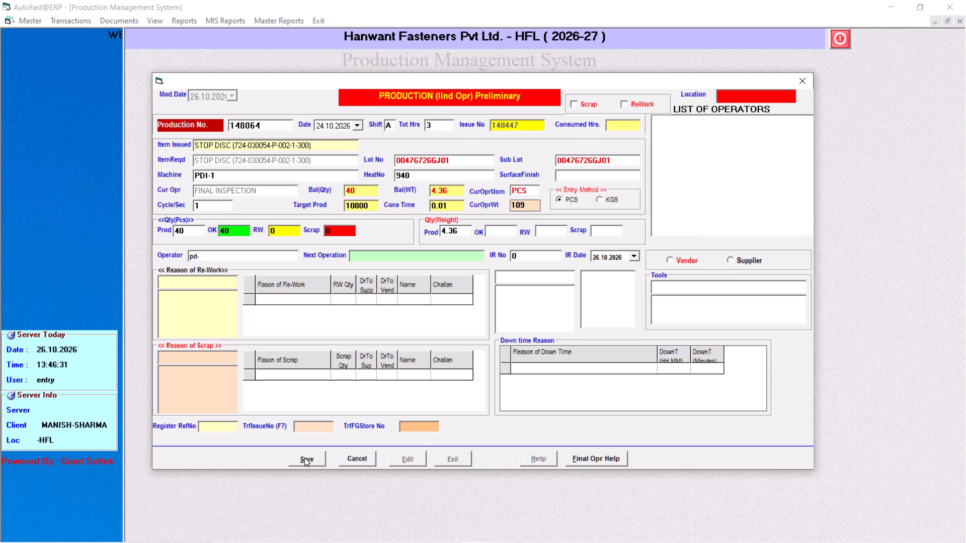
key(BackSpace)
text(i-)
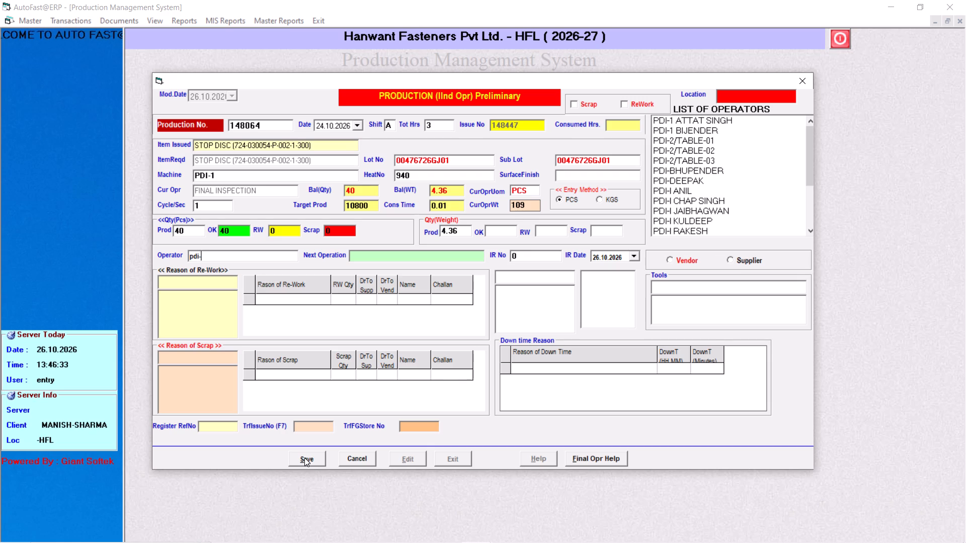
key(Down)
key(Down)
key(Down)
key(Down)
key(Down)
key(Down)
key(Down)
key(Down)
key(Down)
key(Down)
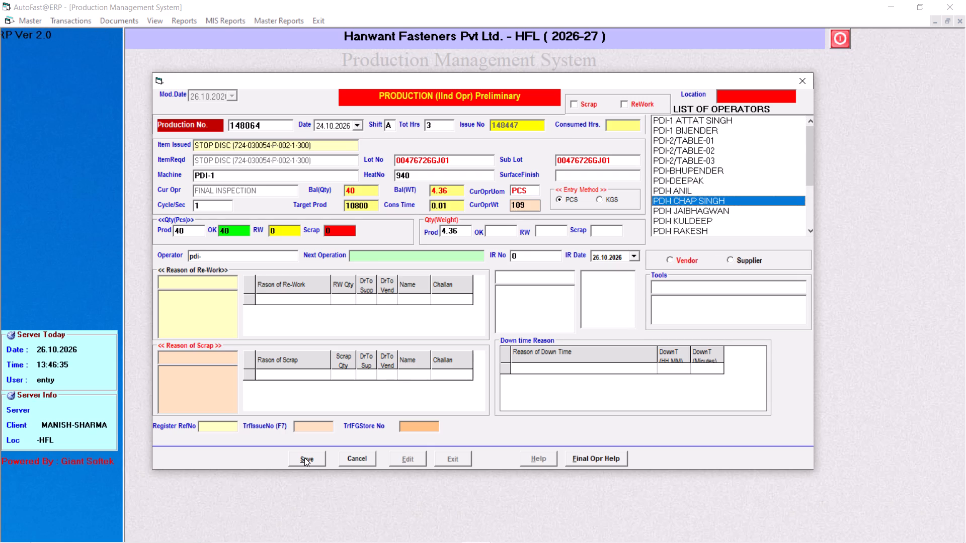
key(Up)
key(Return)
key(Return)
Leave the remaining fields empty and save the production entry for issue 148447.
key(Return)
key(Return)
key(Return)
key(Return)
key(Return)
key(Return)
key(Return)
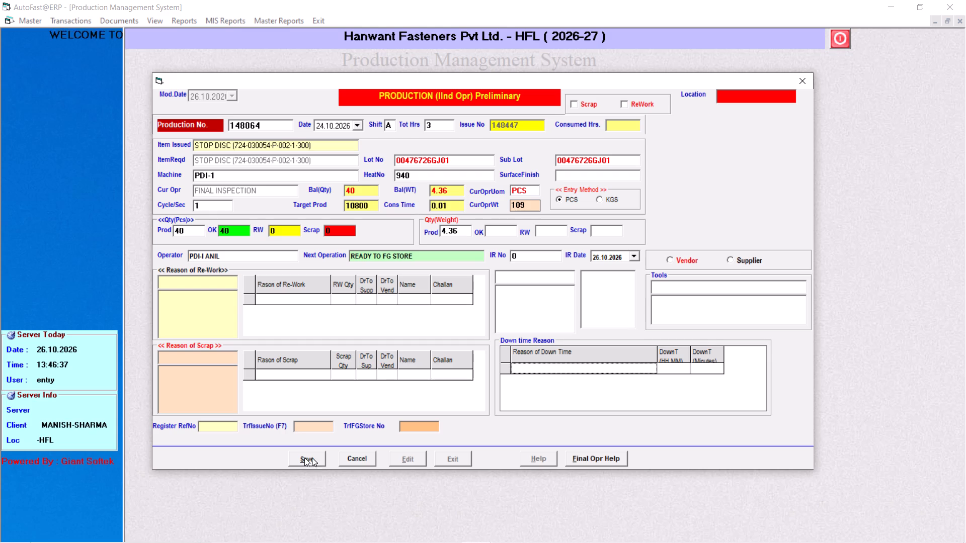
click(306, 463)
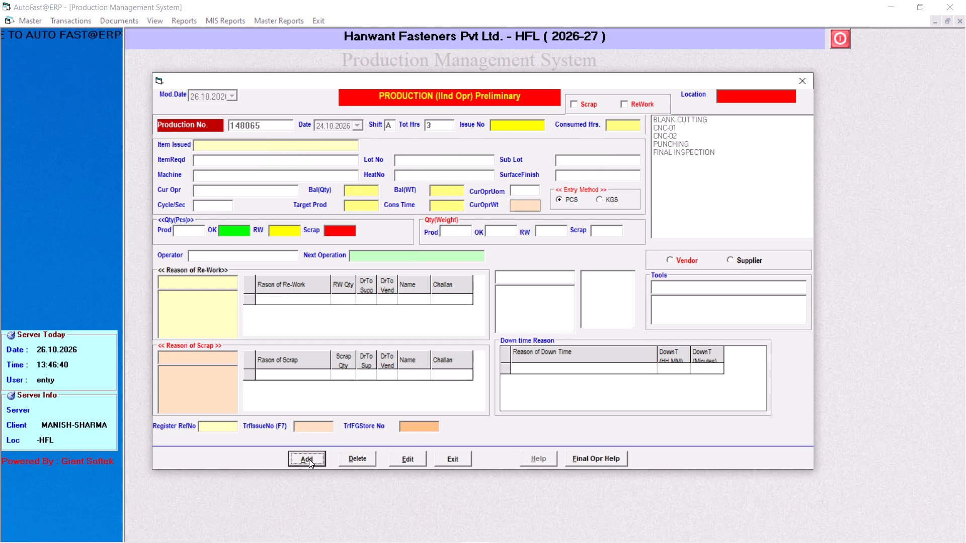
Add a production entry dated 24.10.2026, shift A, keeping 3 total hours, for issue number 148448.
key(Return)
key(Down)
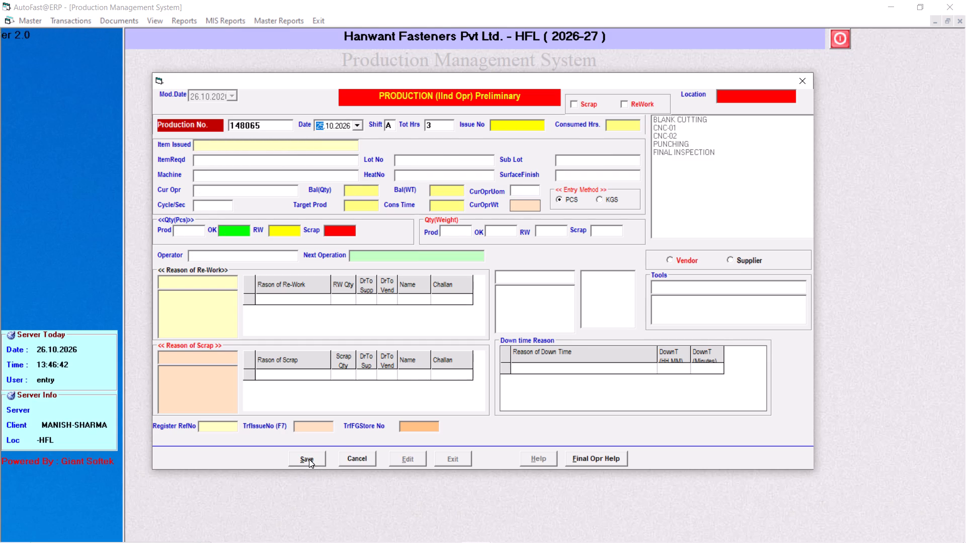
key(Down)
key(Return)
key(Return)
key(Return)
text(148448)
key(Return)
Keep machine PDI-1, set the cycle time to 1 second and accept the proposed produced quantity.
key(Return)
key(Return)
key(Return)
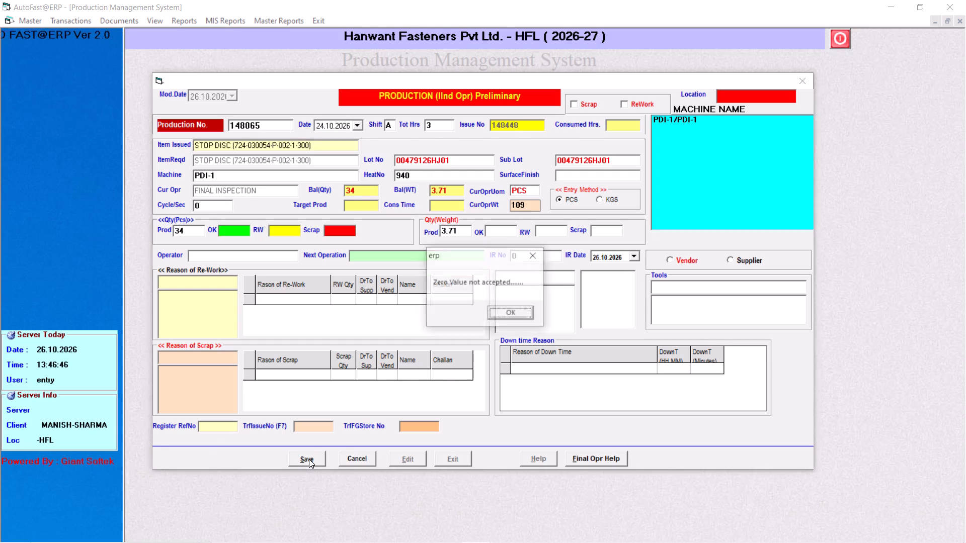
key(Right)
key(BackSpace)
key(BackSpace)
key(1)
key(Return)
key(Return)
Set the OK quantity to 34 pieces, with rework and scrap at 0.
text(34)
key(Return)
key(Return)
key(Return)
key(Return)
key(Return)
Assign PDI-I ANIL as the operator, filtering the operator list by "pdi-", and keep the proposed next operation.
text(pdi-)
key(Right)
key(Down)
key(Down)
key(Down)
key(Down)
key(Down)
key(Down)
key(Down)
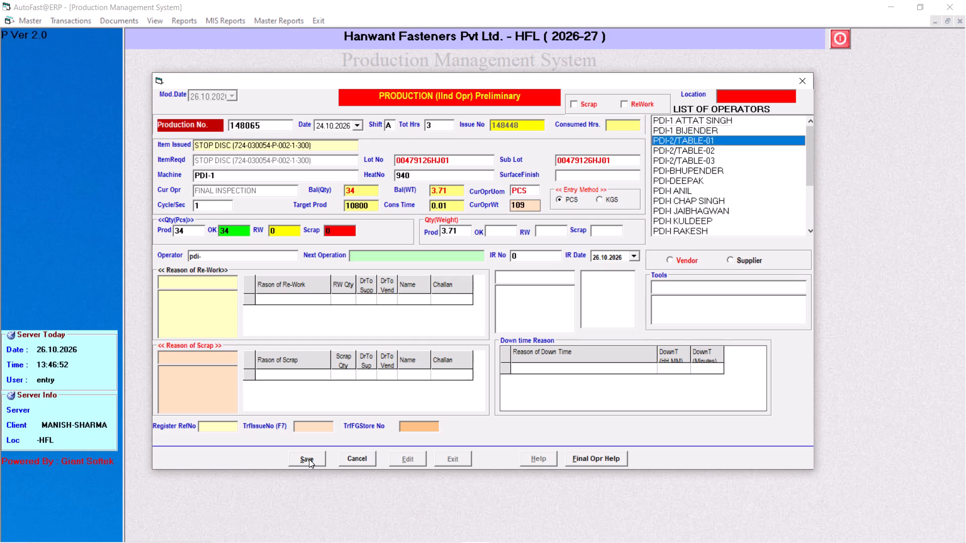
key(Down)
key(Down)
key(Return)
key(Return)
Leave the remaining fields empty and save the production entry for issue 148448.
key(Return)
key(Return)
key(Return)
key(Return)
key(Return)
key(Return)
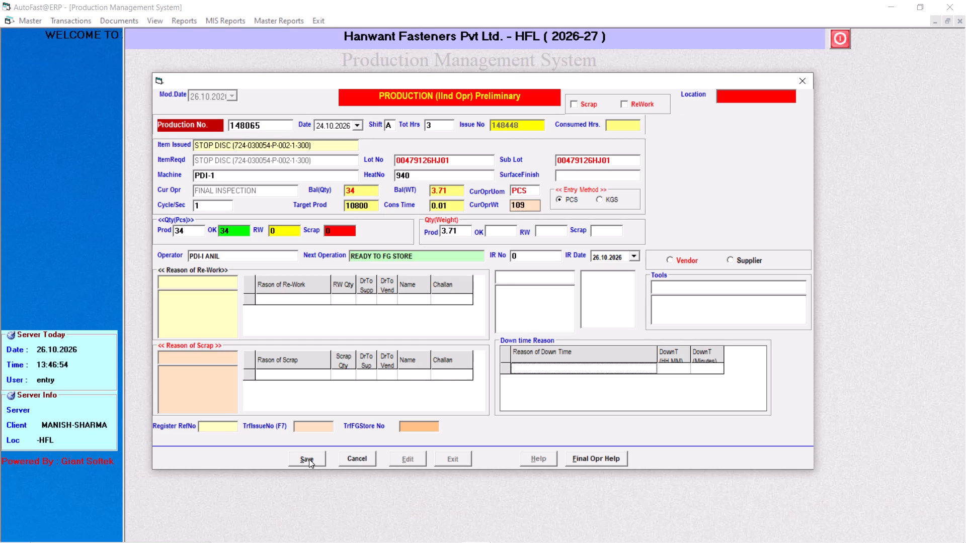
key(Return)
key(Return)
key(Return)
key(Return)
click(307, 457)
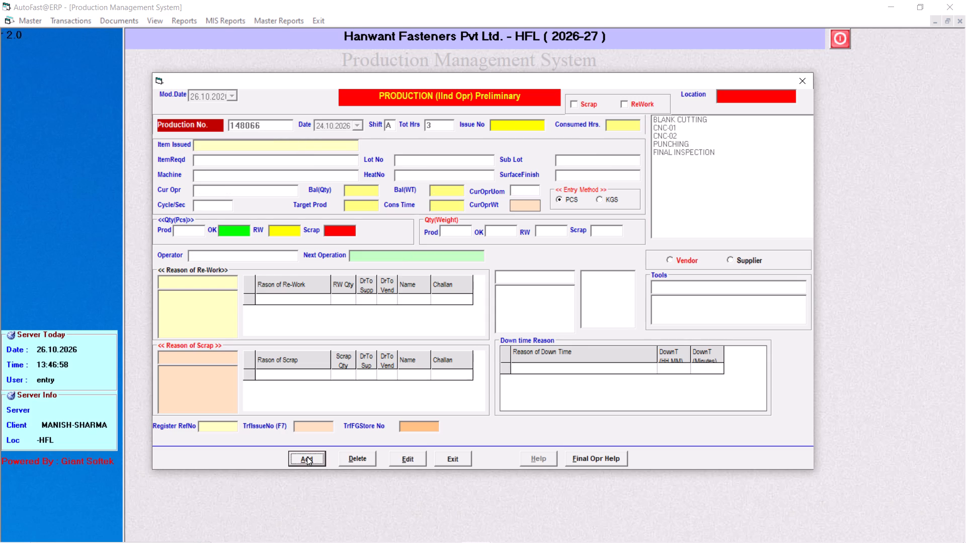
Add a production entry dated 24.10.2026, shift A, keeping 3 total hours, for issue number 148449.
key(Return)
key(Down)
key(Down)
key(Return)
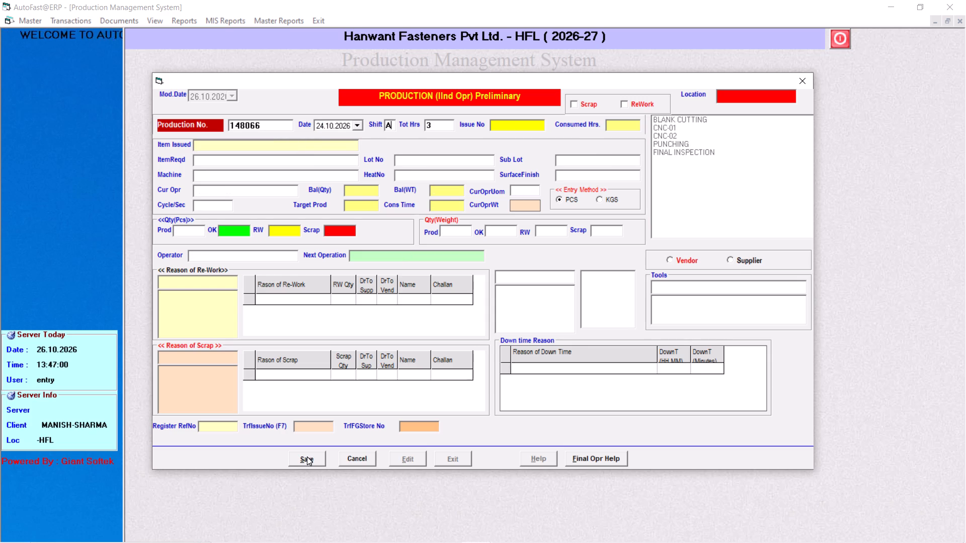
key(Return)
key(Return)
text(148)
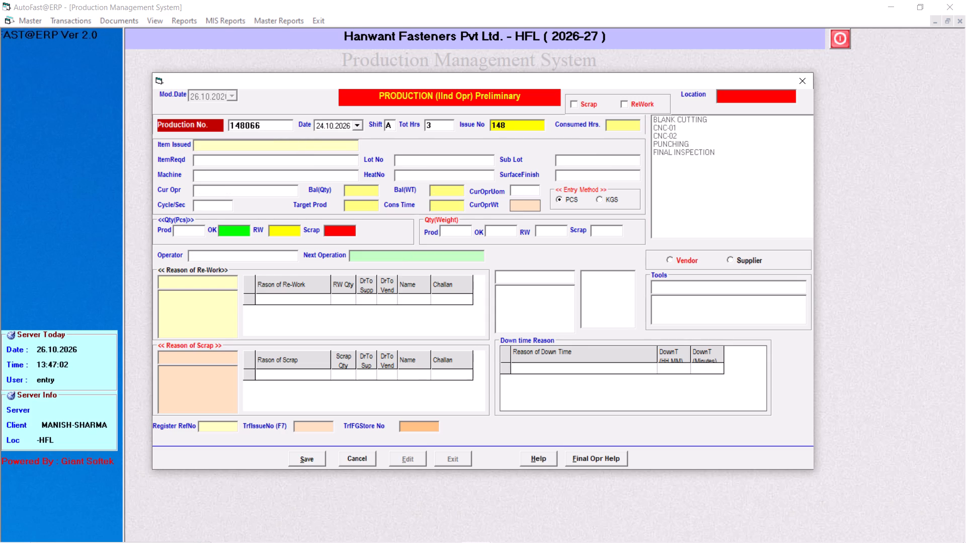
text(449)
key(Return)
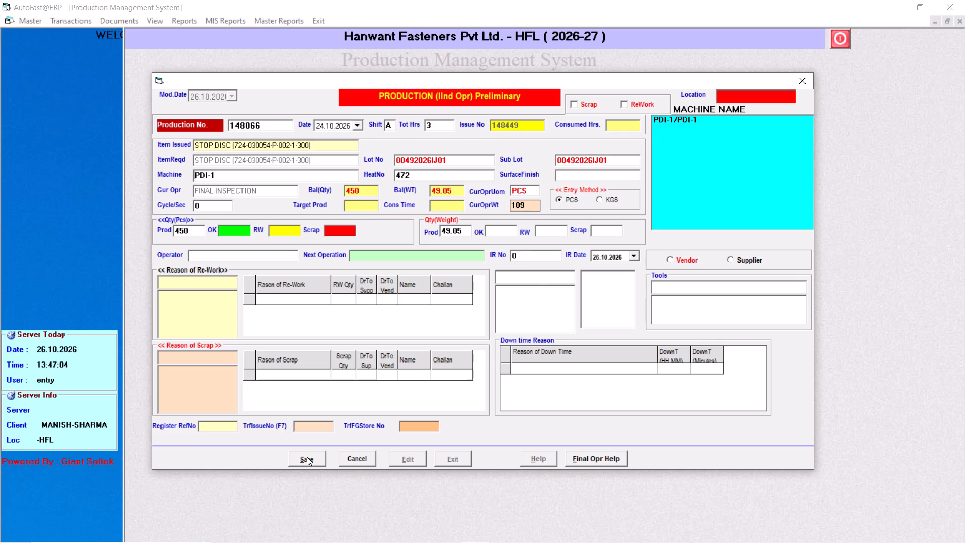
Keep machine PDI-1, set the cycle time to 1 second and accept the proposed produced quantity.
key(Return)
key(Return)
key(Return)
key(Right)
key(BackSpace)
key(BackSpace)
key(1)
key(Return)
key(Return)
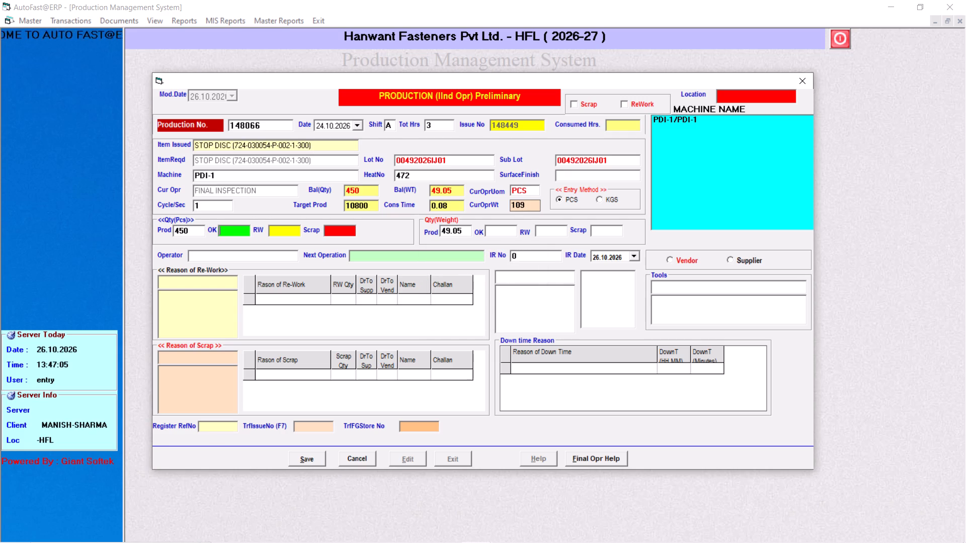
Set the OK quantity to 450 pieces, with rework and scrap at 0.
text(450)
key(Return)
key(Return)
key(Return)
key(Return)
Assign PDI-I ANIL as the operator, filtering the operator list by "pdi-", and keep the proposed next operation.
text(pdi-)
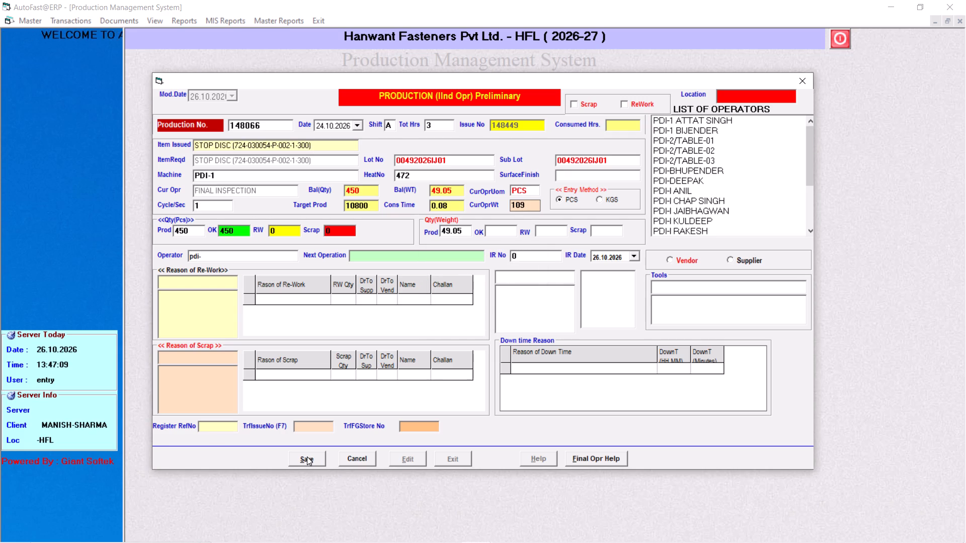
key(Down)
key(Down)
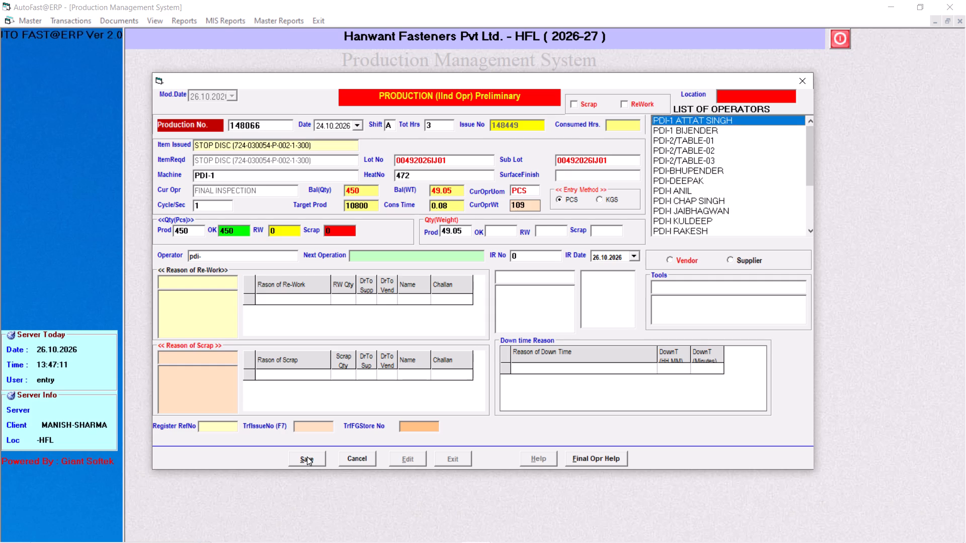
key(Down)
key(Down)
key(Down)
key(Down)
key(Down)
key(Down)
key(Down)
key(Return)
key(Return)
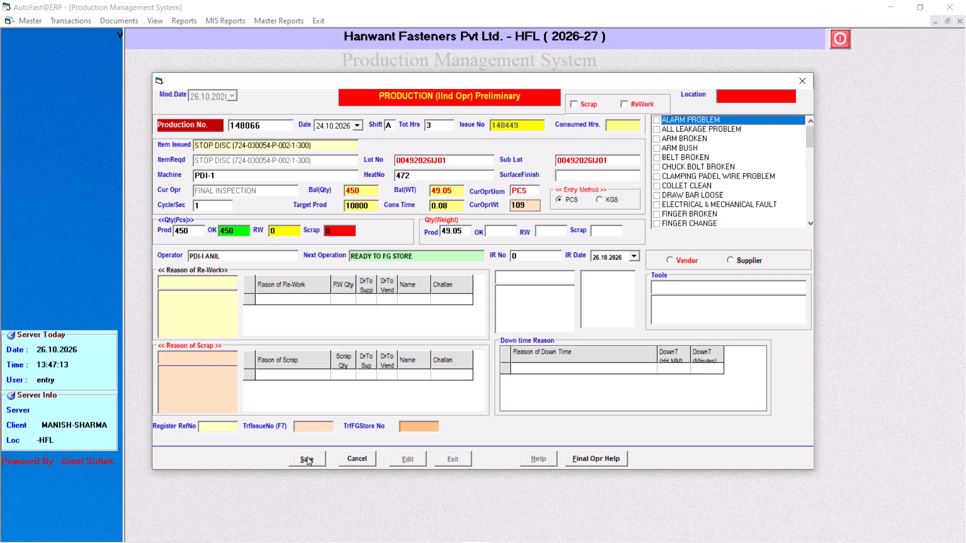
Leave the remaining fields empty and save the production entry for issue 148449.
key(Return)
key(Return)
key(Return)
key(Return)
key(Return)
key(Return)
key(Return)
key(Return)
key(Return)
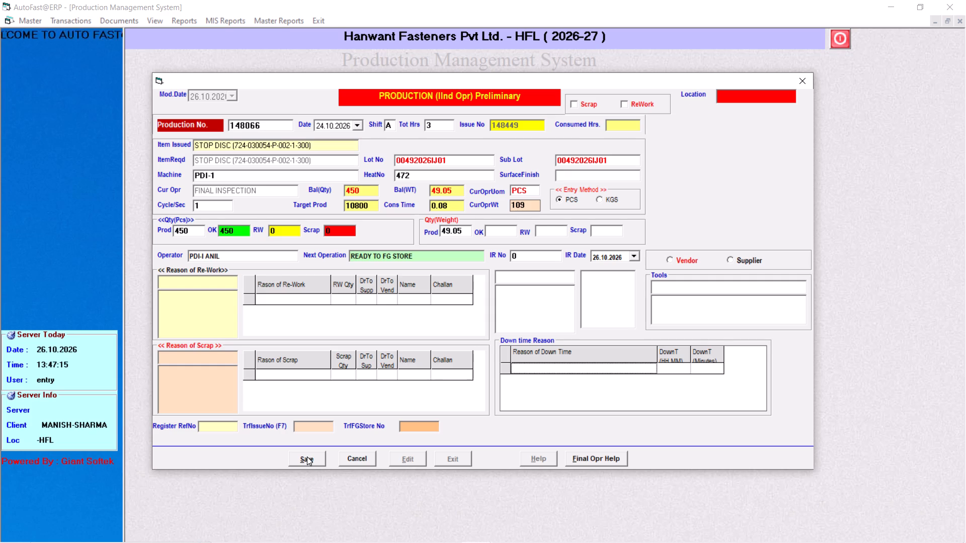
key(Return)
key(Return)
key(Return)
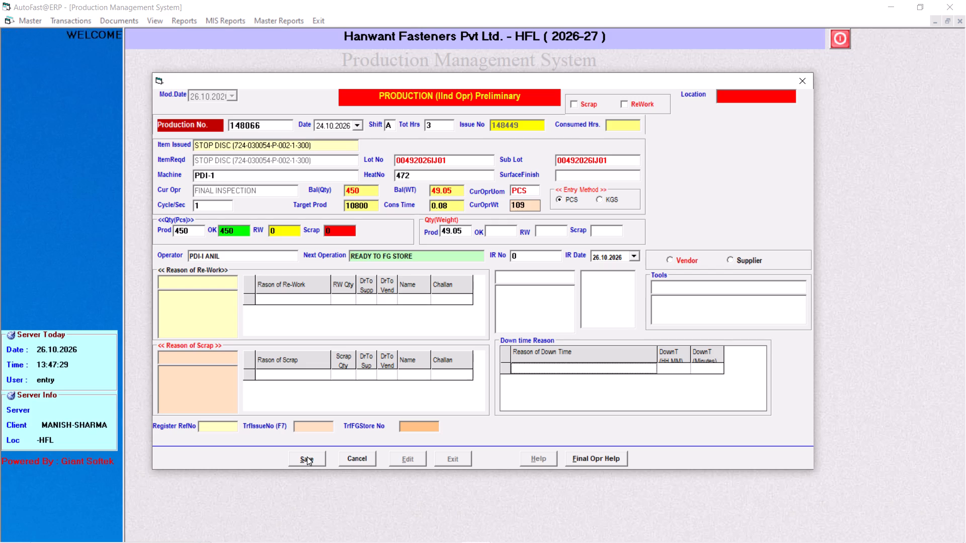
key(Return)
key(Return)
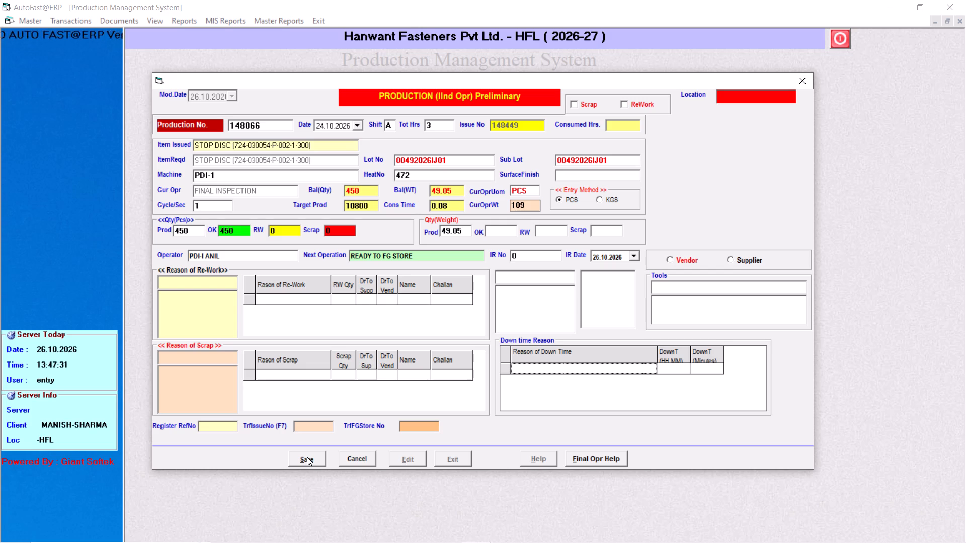
click(307, 457)
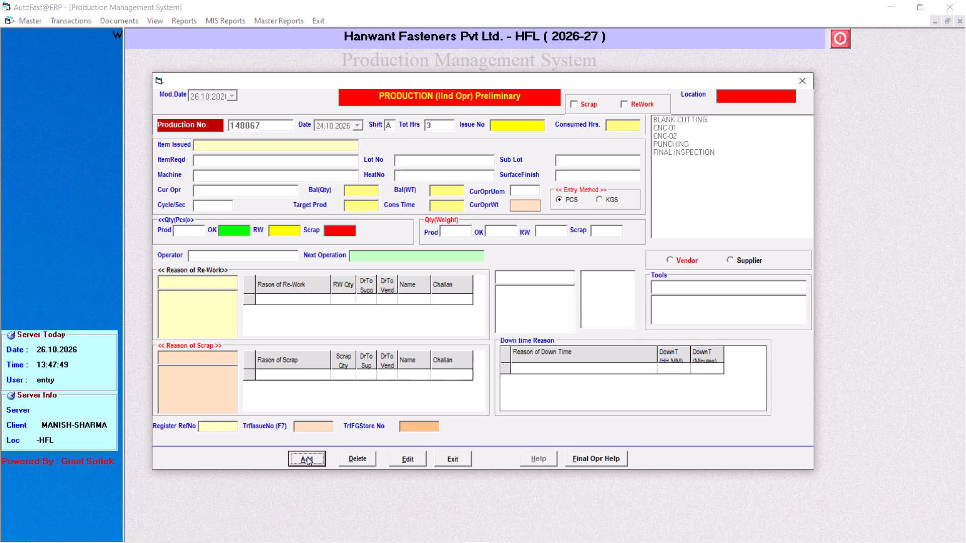
Start a new production entry dated 24.10.2026, shift A, with 8 total hours, and load issue 148451.
key(Return)
key(Down)
key(Down)
key(Return)
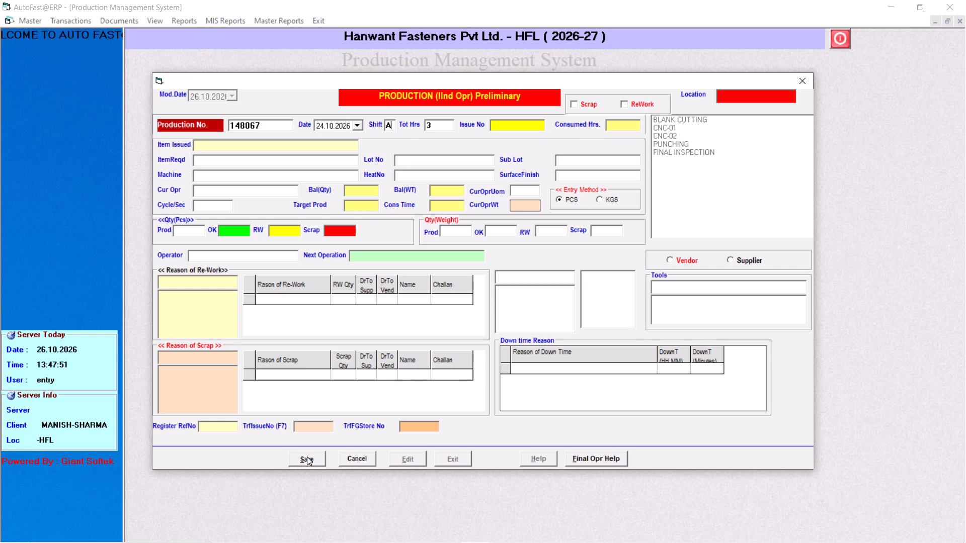
key(Return)
key(BackSpace)
key(BackSpace)
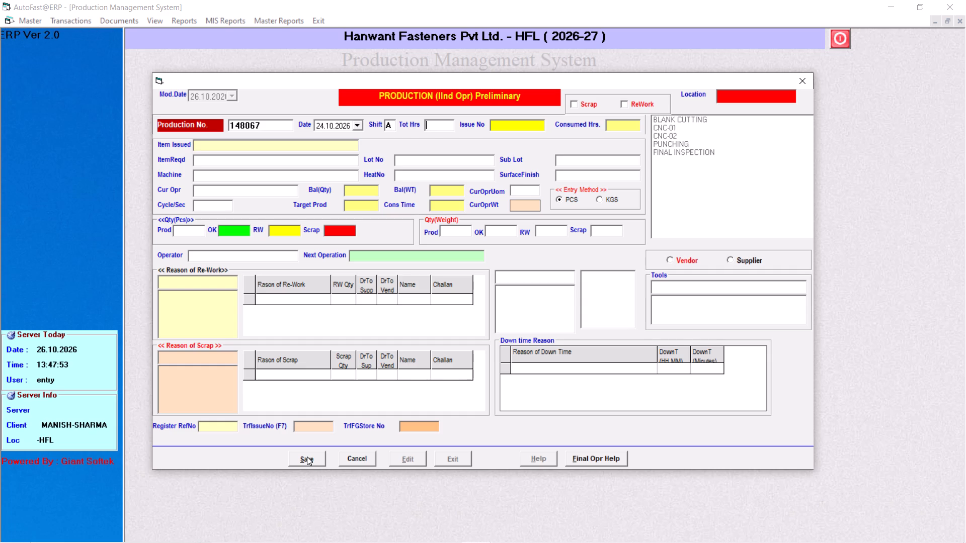
key(8)
key(Return)
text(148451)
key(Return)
Keep machine PDI-1, set the cycle time to 1 second and accept the proposed produced quantity.
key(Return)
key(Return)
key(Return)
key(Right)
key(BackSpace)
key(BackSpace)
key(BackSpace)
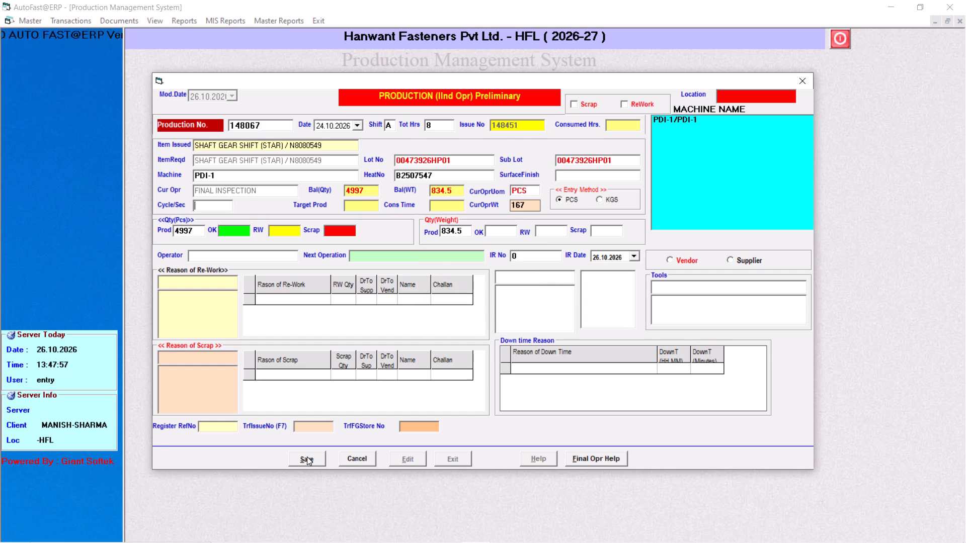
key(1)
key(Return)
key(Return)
Set the OK quantity to 4997 pieces, with rework and scrap at 0.
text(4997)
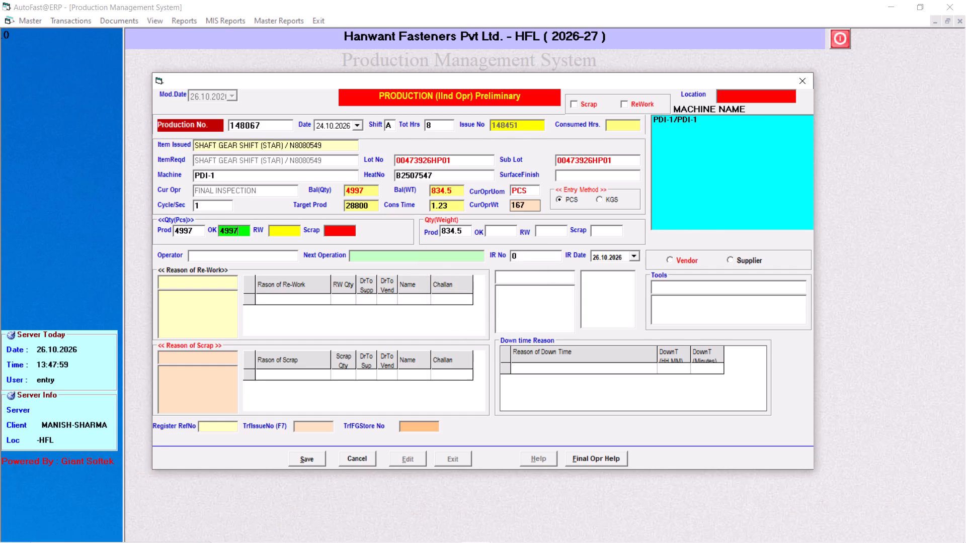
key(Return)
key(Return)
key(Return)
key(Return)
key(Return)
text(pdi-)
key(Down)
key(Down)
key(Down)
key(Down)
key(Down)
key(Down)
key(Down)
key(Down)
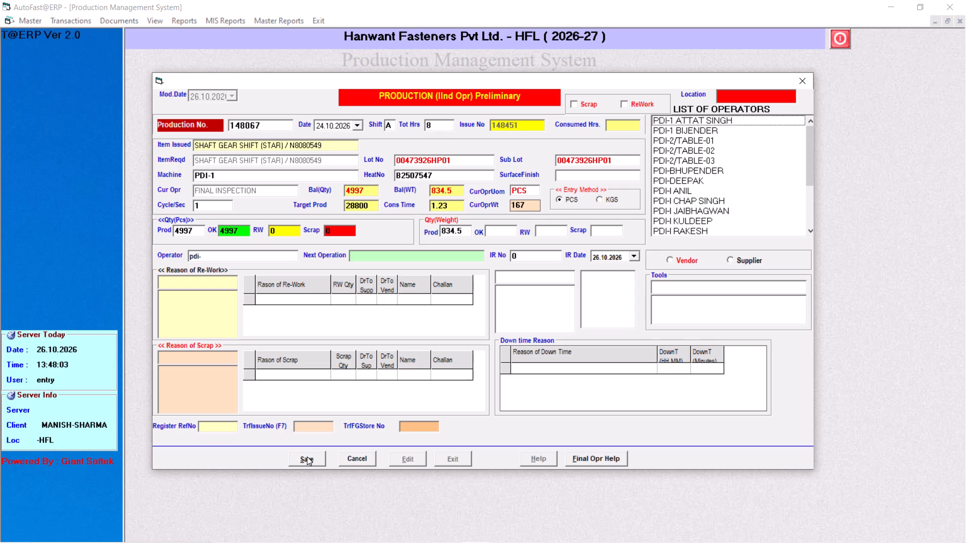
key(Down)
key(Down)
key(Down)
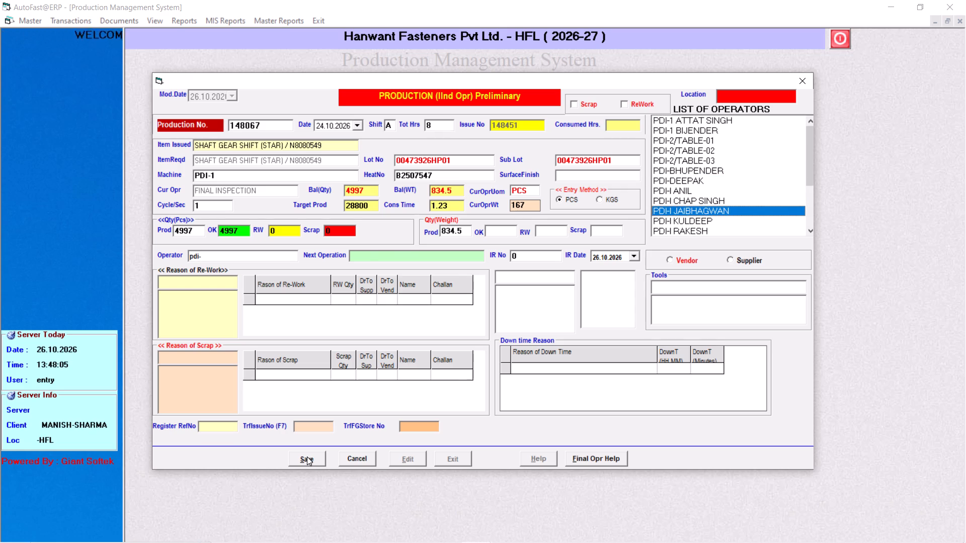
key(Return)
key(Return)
Leave the remaining fields at their defaults and save the production entry for issue 148451.
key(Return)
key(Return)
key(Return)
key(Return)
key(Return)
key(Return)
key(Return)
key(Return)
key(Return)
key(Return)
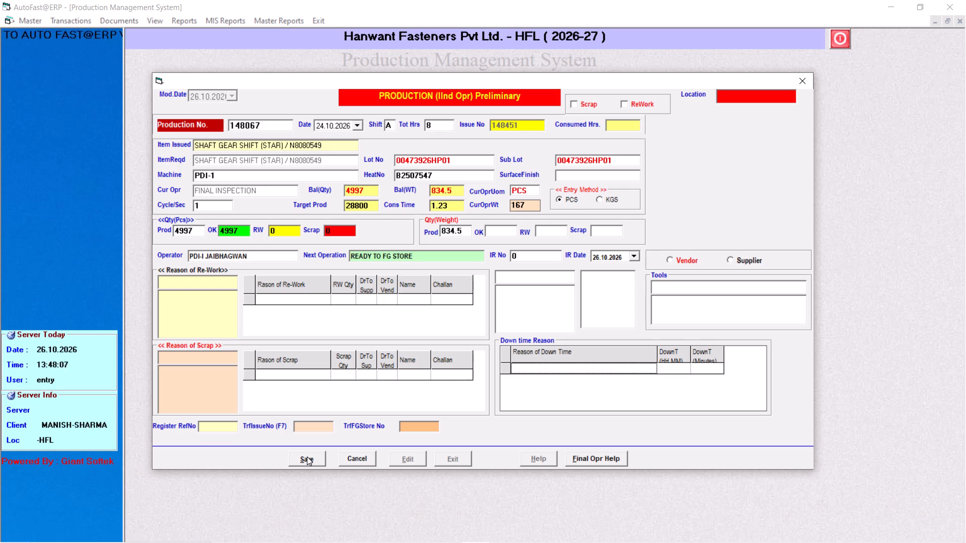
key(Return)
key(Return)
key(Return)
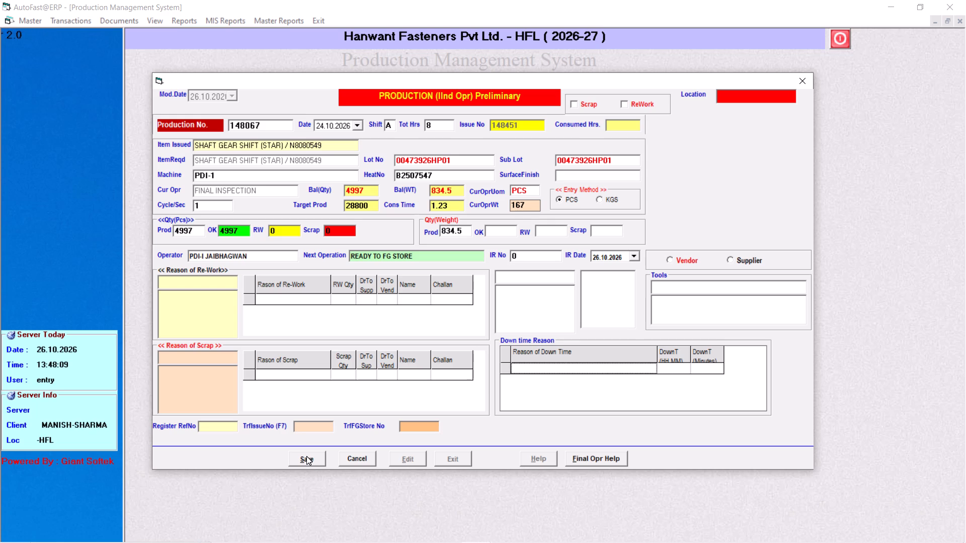
click(306, 458)
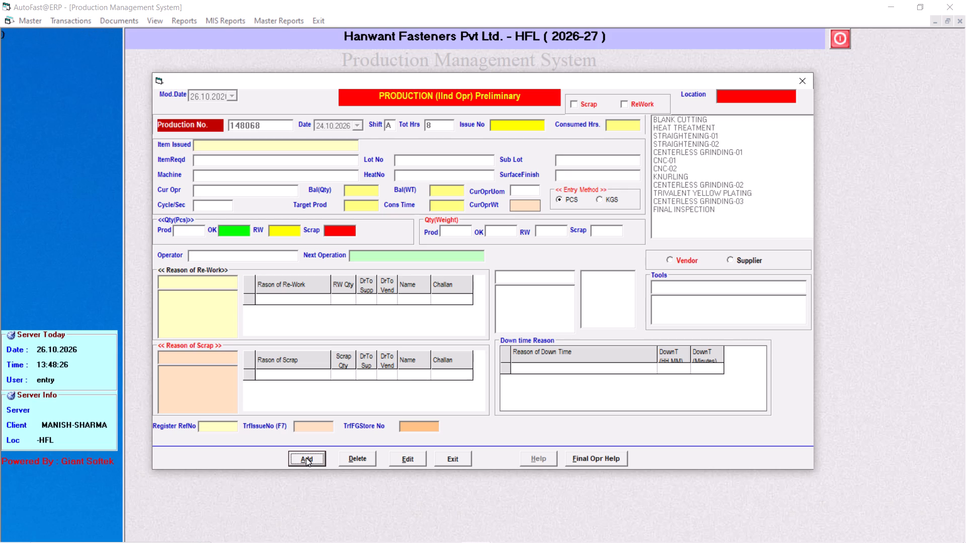
Start a new production entry dated 24.10.2026, shift A, with 4 total hours, and load issue 148452.
key(Return)
key(Down)
key(Down)
key(Return)
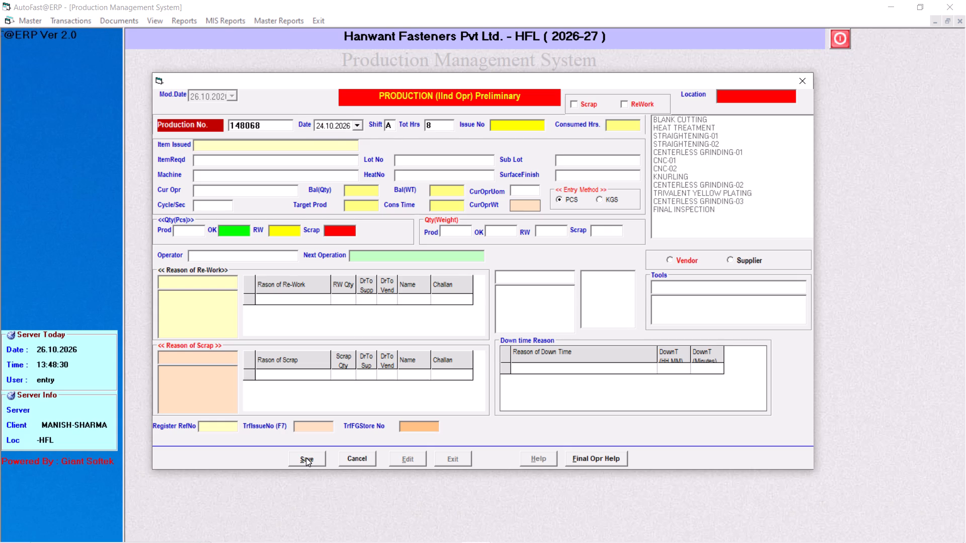
key(Return)
key(BackSpace)
key(4)
key(BackSpace)
key(Return)
key(Return)
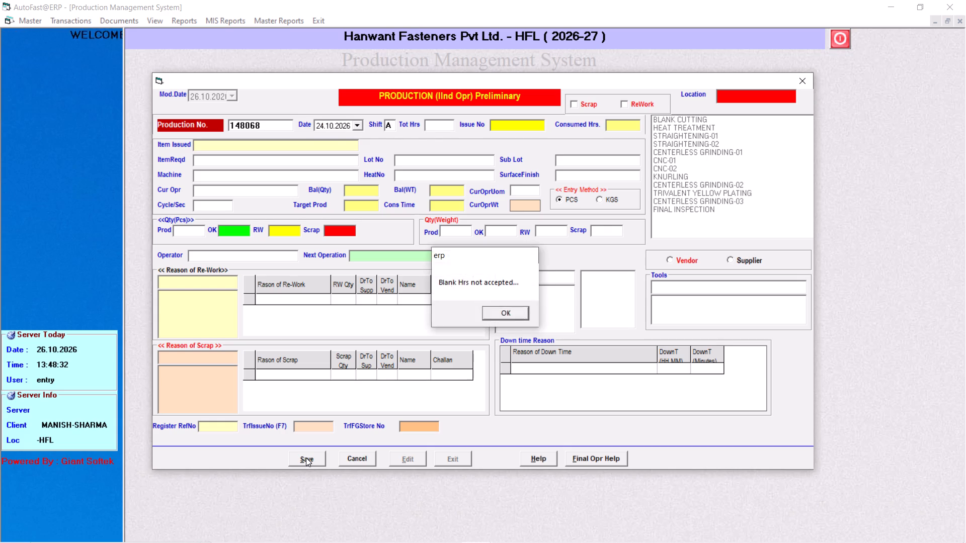
key(4)
key(Return)
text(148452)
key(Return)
Keep machine PDI-1, set the cycle time to 1 second and accept the proposed produced quantity.
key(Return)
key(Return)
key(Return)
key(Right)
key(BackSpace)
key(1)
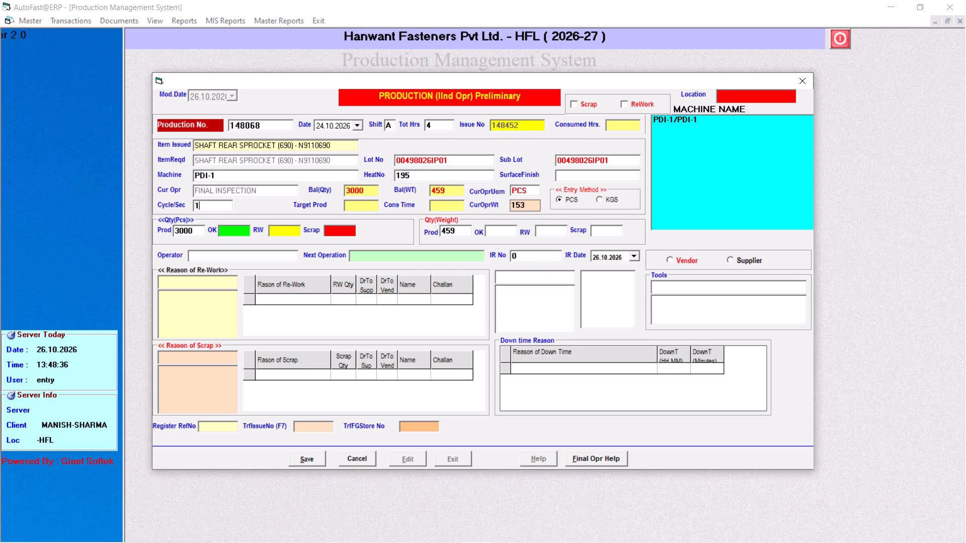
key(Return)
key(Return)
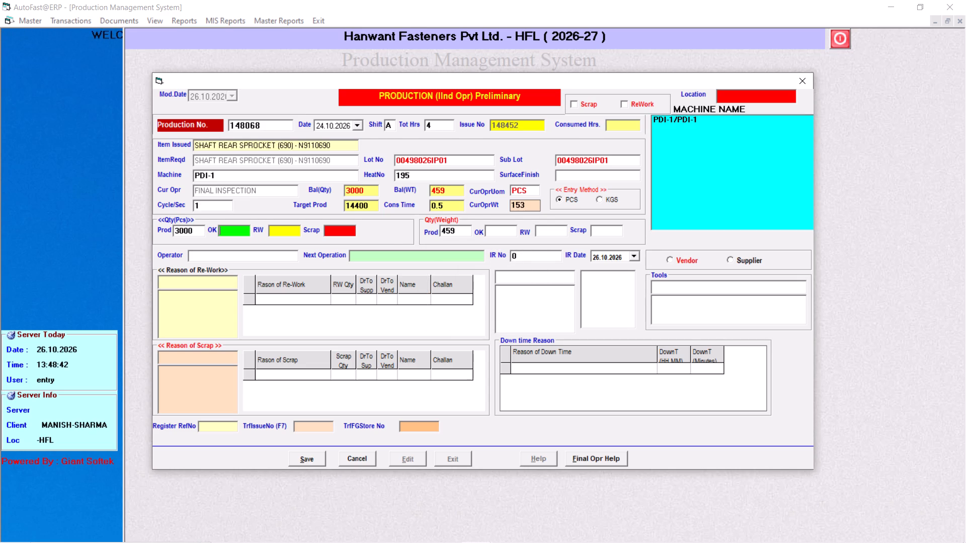
Set the OK quantity to 2975 pieces, clear the rework quantity and record the remaining 25 pieces as scrap.
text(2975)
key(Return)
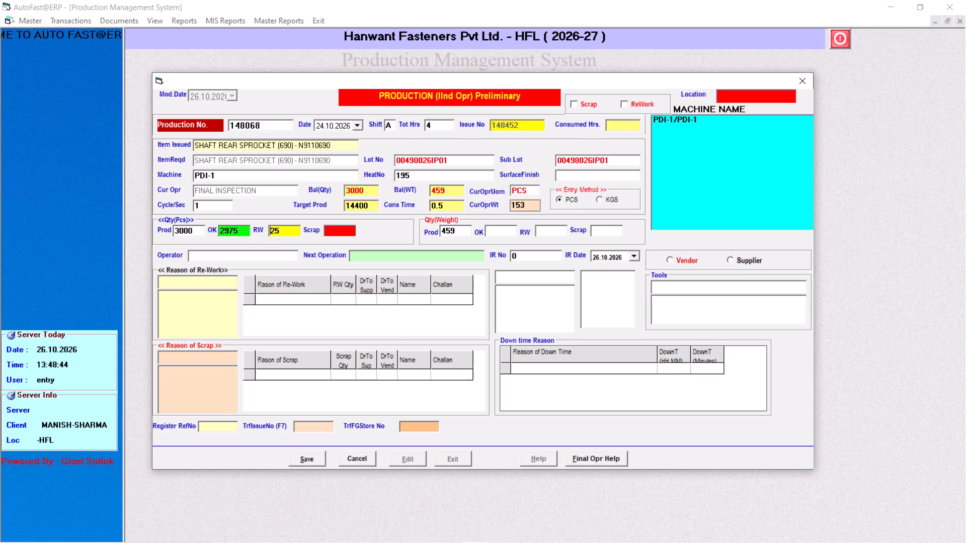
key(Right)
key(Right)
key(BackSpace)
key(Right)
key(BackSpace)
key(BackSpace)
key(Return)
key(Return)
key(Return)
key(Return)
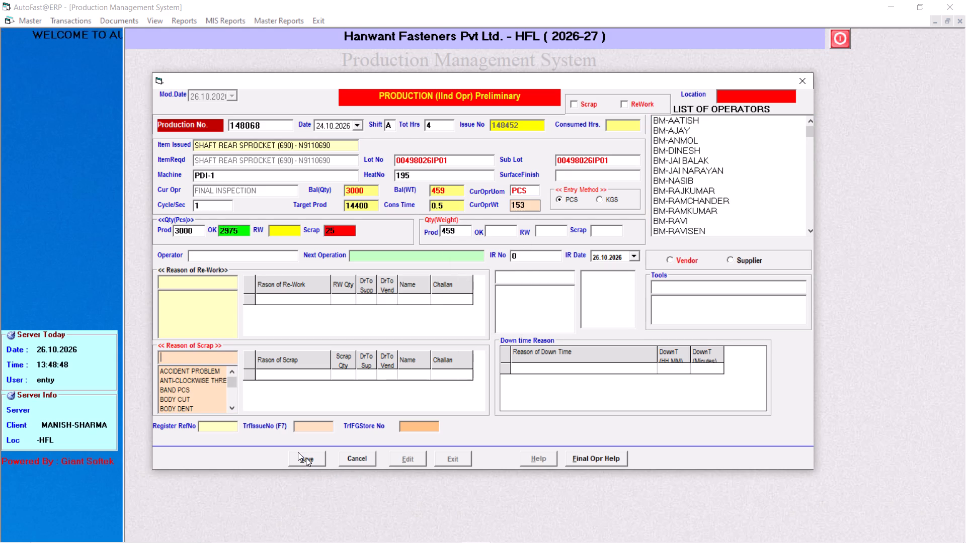
Add FACE UNCLEAN as the scrap reason, with a scrap quantity of 25.
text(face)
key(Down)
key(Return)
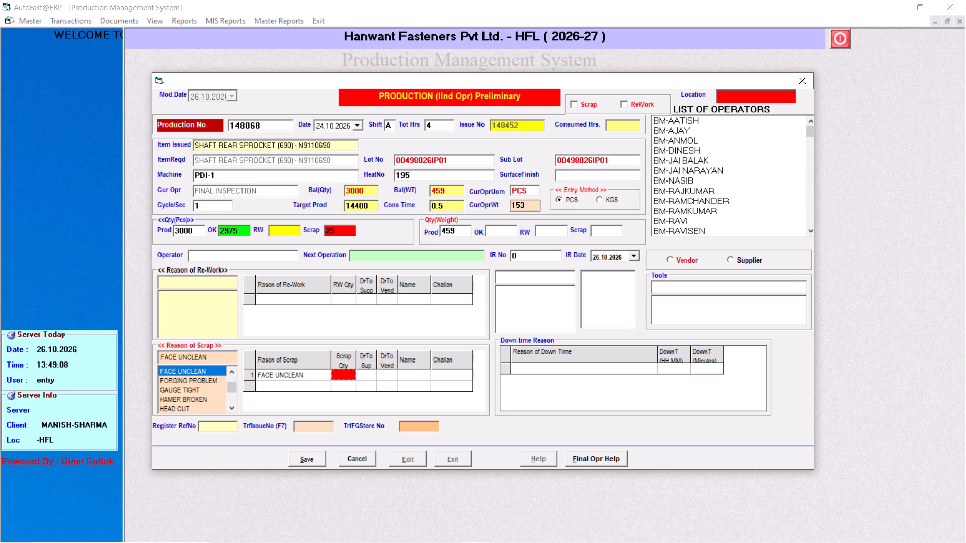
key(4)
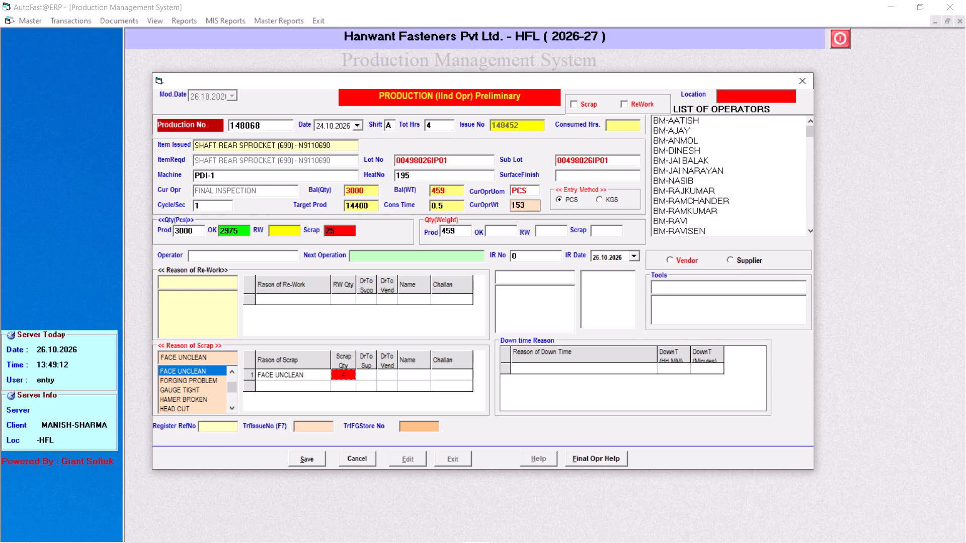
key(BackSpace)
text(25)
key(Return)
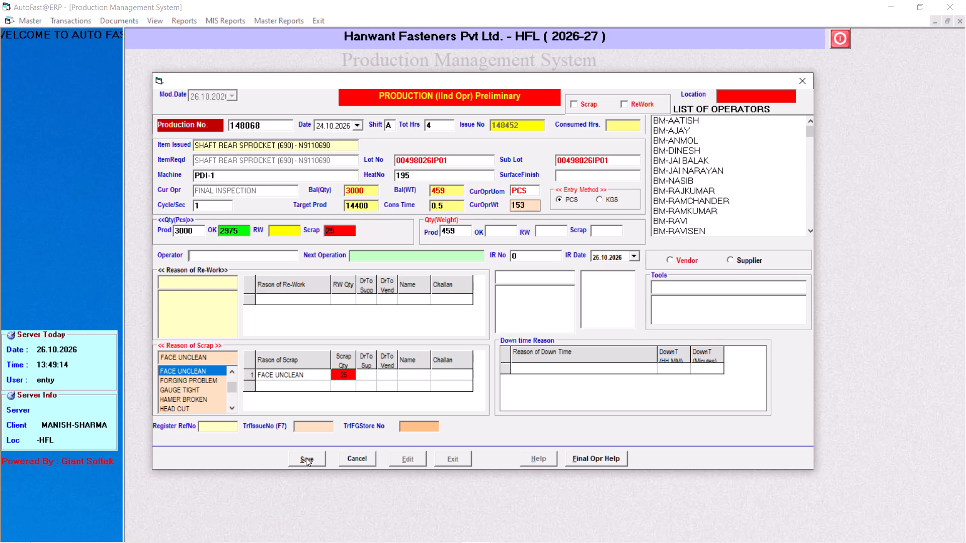
Assign T-KULDEEP as the operator, filtering the operator list by "t-kul", and keep READY TO FG STORE as the next operation.
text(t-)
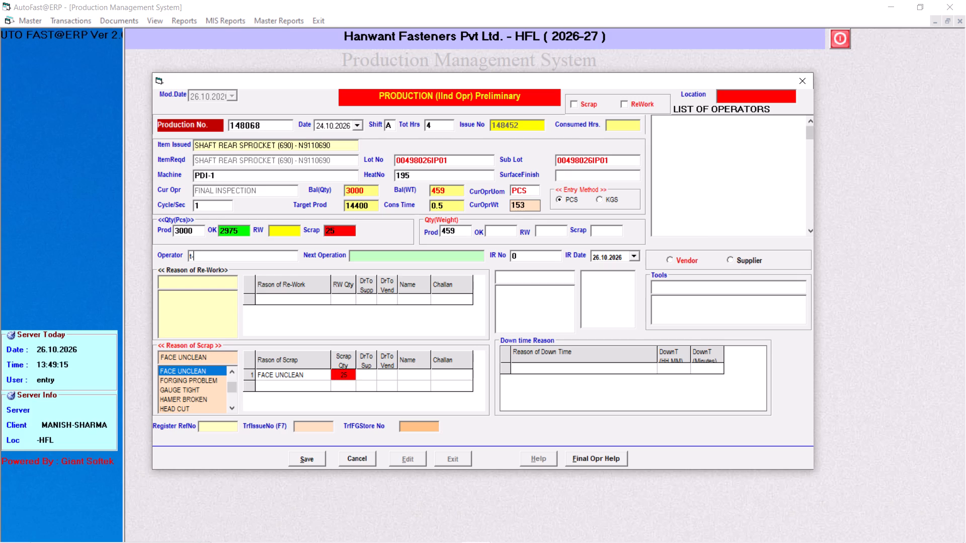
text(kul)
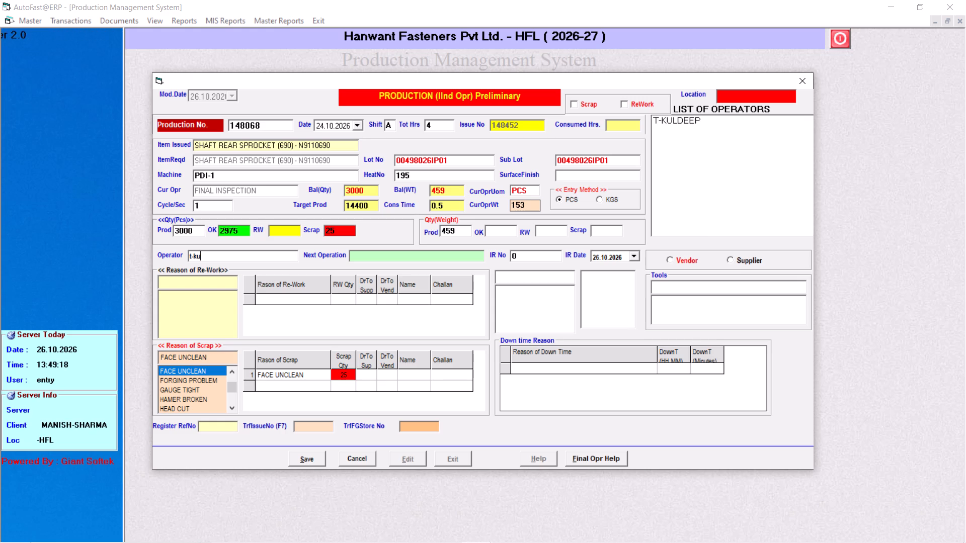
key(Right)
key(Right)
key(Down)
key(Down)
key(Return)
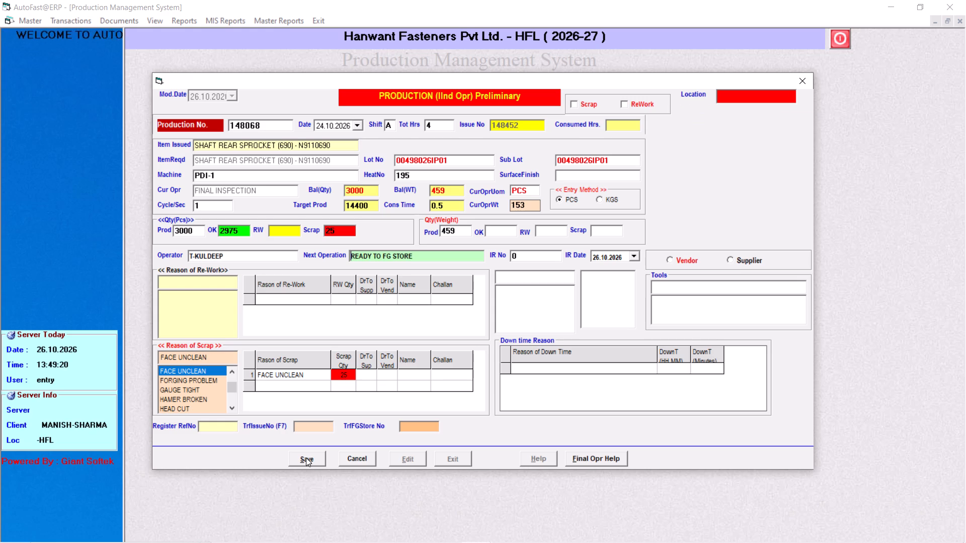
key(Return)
Leave the remaining fields at their defaults and save the production entry for issue 148452.
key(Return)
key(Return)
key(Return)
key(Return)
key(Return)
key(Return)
click(306, 458)
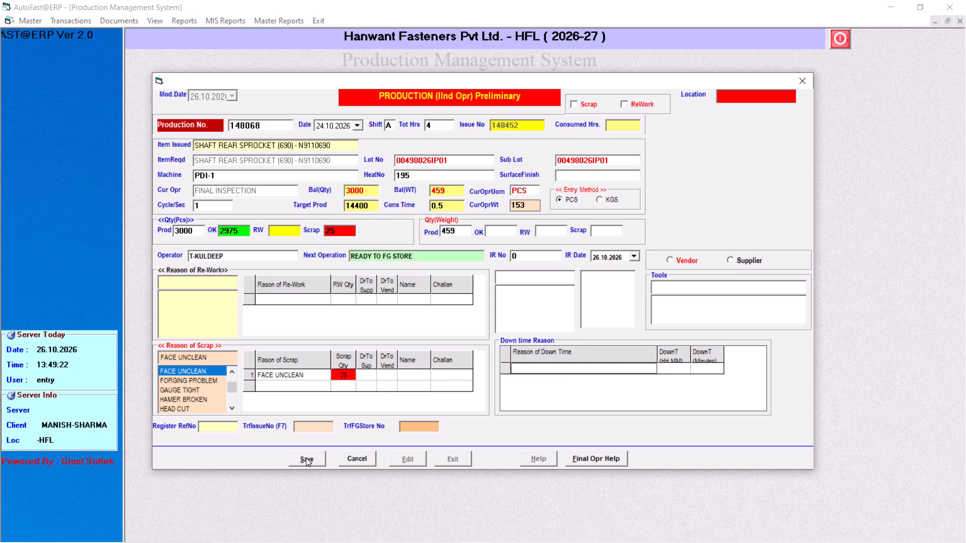
Start a new production entry dated 24.10.2026, shift A, keeping 4 total hours, and load issue 148453.
key(Return)
key(Down)
key(Down)
key(Return)
key(Return)
key(Return)
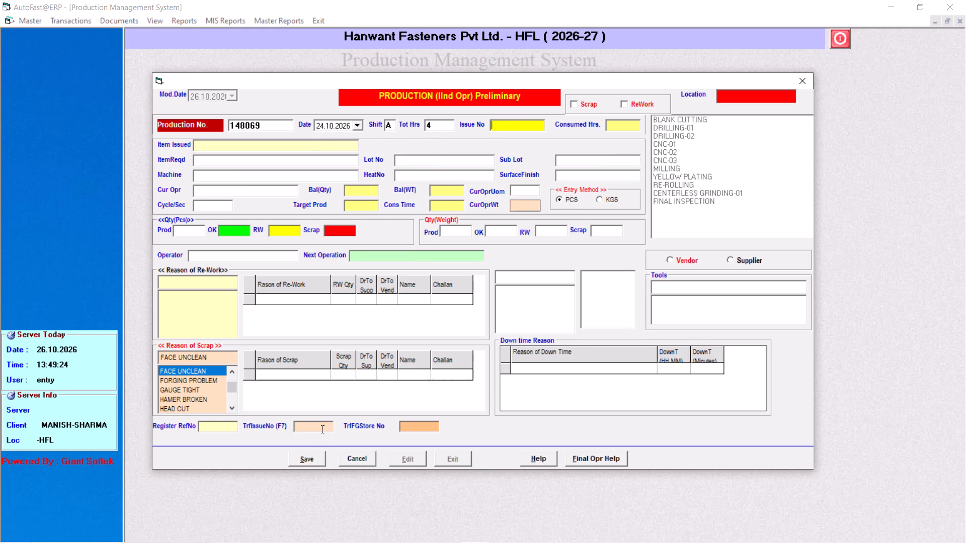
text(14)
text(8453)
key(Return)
Keep machine PDI-1, set the cycle time to 1 second and accept the proposed produced quantity.
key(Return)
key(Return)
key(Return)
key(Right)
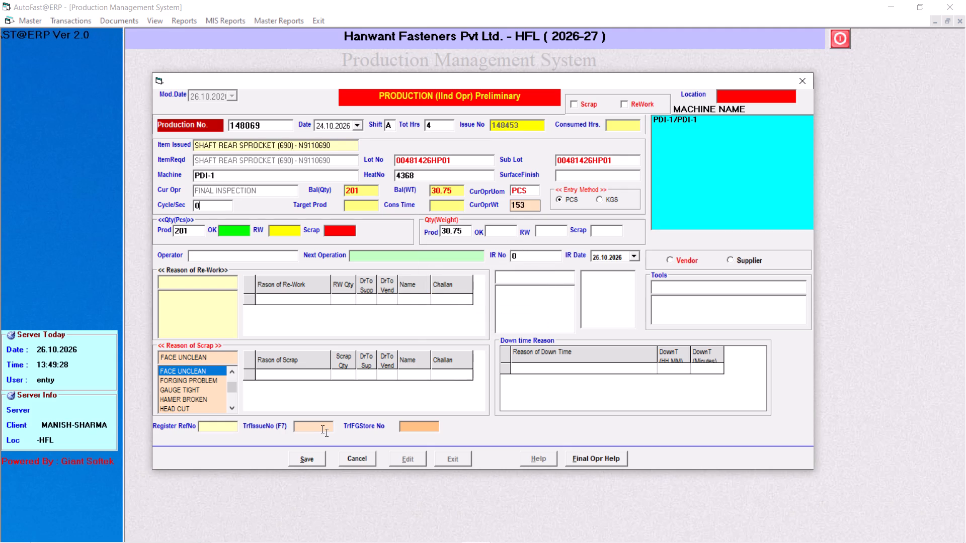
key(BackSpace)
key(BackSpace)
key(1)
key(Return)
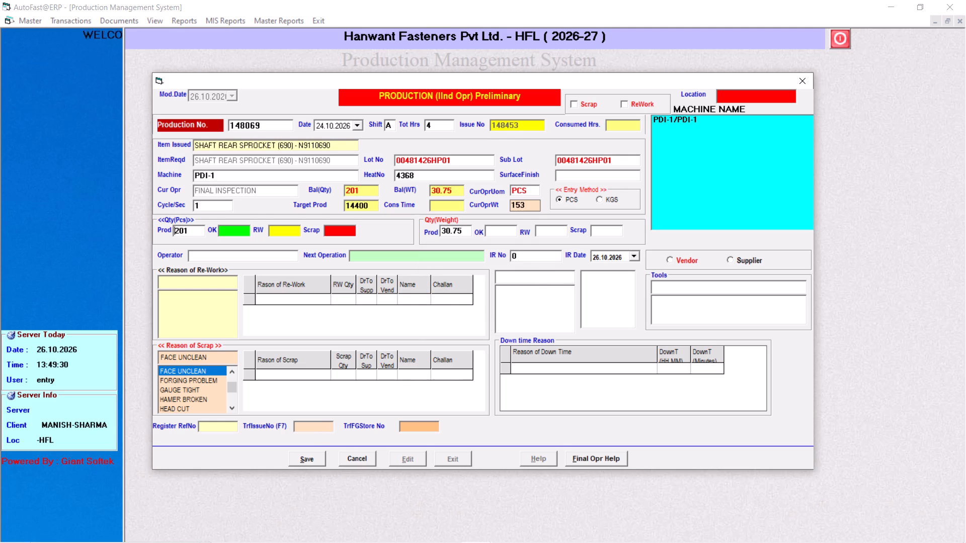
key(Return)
Set the OK quantity to 201 pieces, with rework and scrap at 0.
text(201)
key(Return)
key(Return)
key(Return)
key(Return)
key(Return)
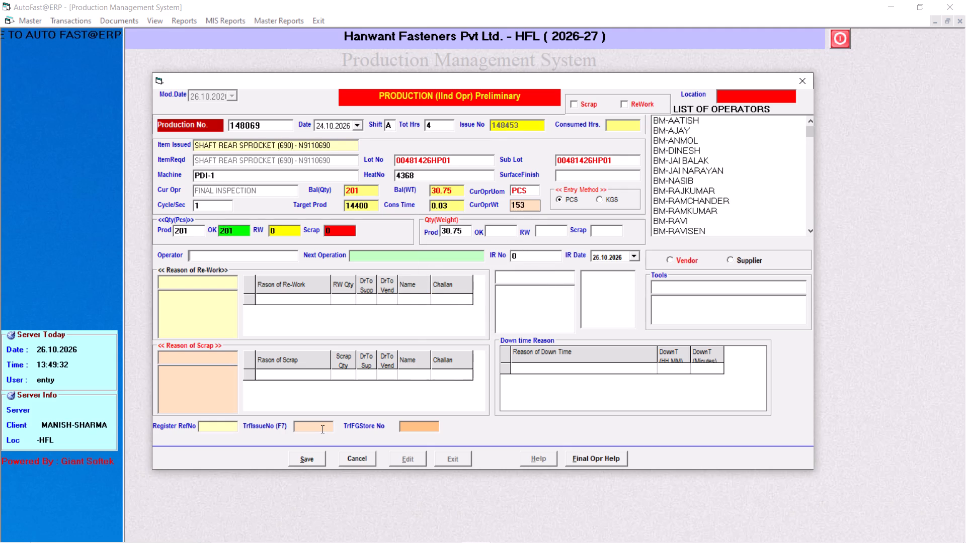
Assign PDI-I KULDEEP as the operator, filtering the operator list by "pdi-", and keep READY TO FG STORE as the next operation.
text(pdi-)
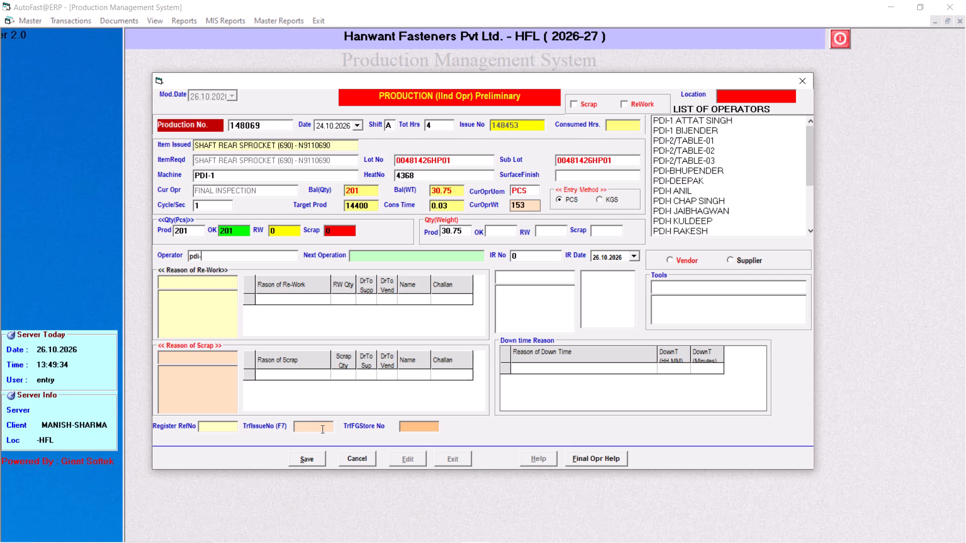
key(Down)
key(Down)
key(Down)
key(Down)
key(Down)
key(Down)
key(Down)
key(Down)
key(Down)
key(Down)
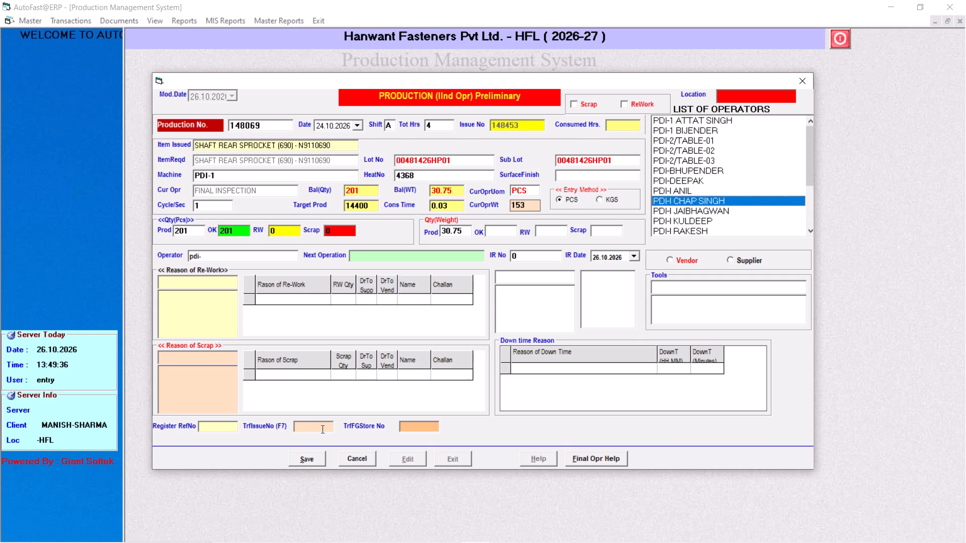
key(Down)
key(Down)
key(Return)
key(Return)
Leave the remaining fields at their defaults and save the production entry for issue 148453.
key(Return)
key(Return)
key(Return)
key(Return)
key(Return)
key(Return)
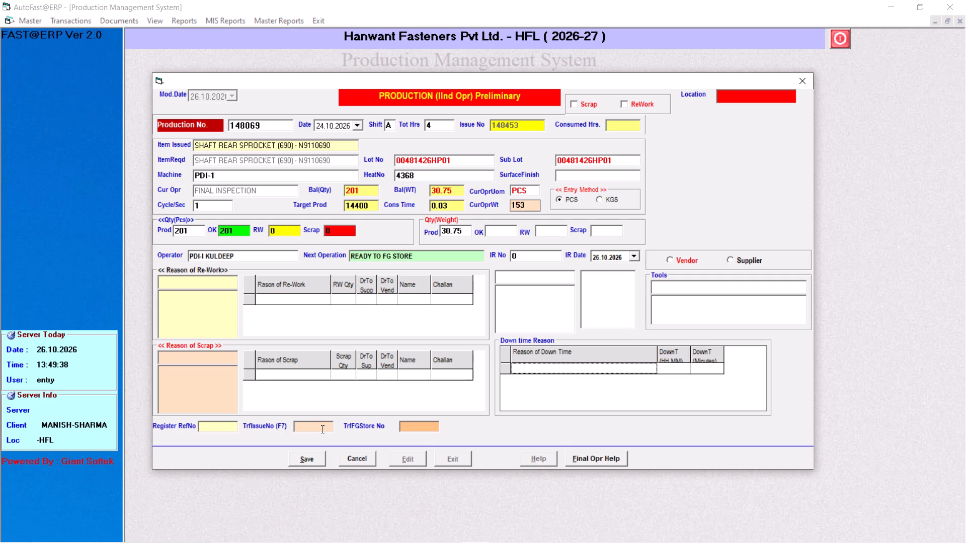
scroll(321, 429, up, 1)
click(304, 461)
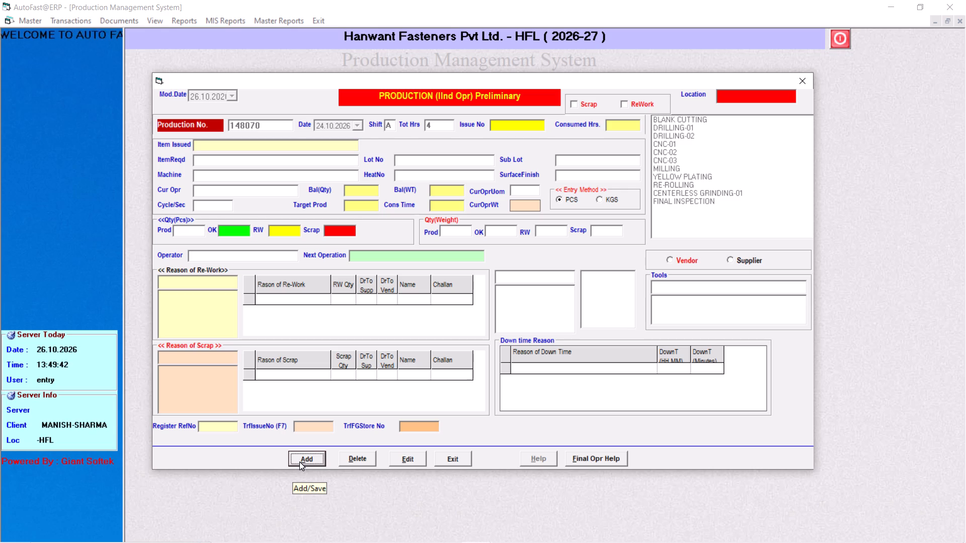
Add a new production entry dated 24.10.2026, keep shift A and set the total hours to 3.
key(Return)
key(Down)
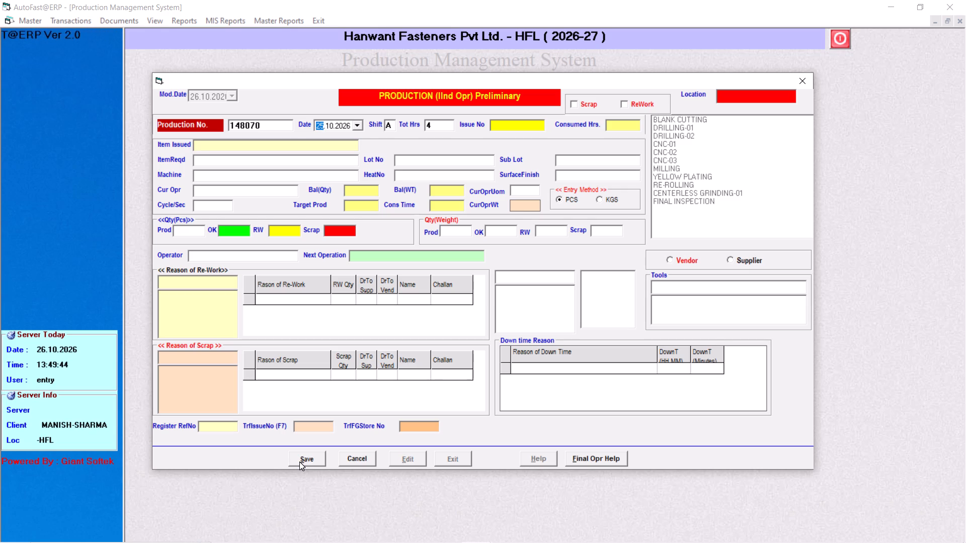
key(Down)
key(Return)
key(Return)
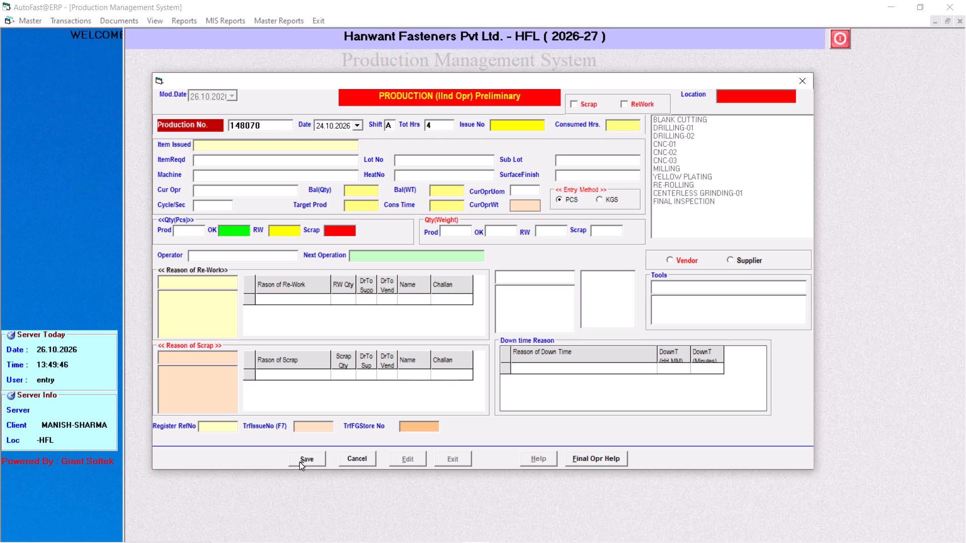
key(BackSpace)
key(BackSpace)
key(BackSpace)
key(3)
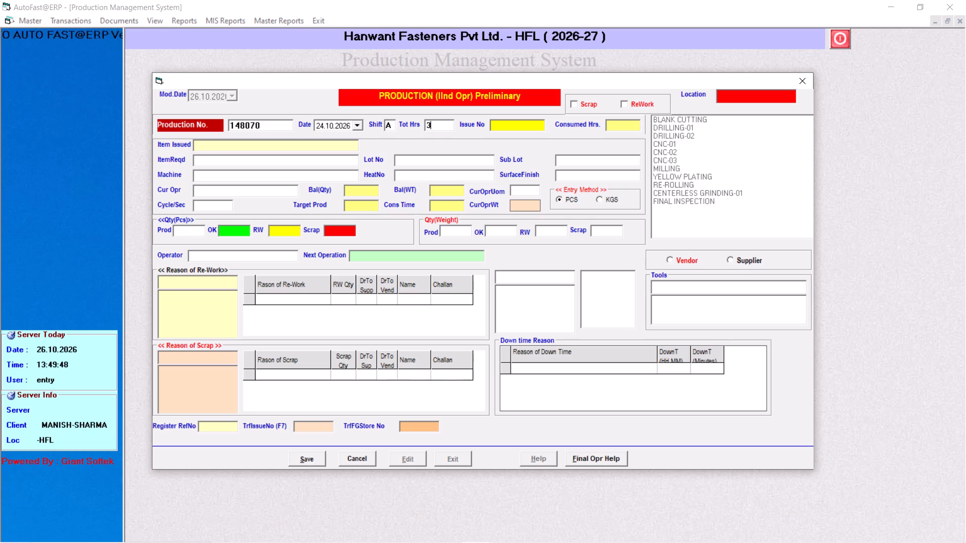
key(Return)
Load issue number 148454 into the production entry.
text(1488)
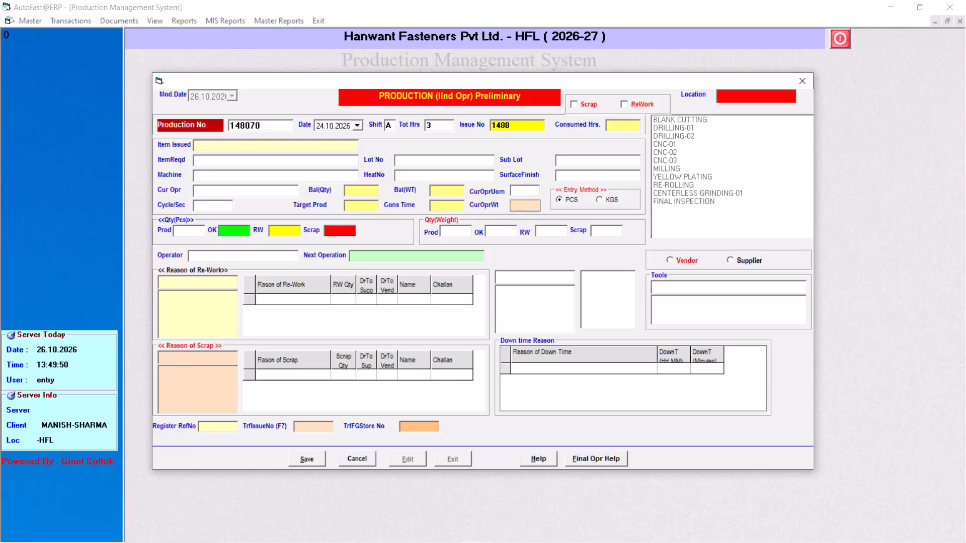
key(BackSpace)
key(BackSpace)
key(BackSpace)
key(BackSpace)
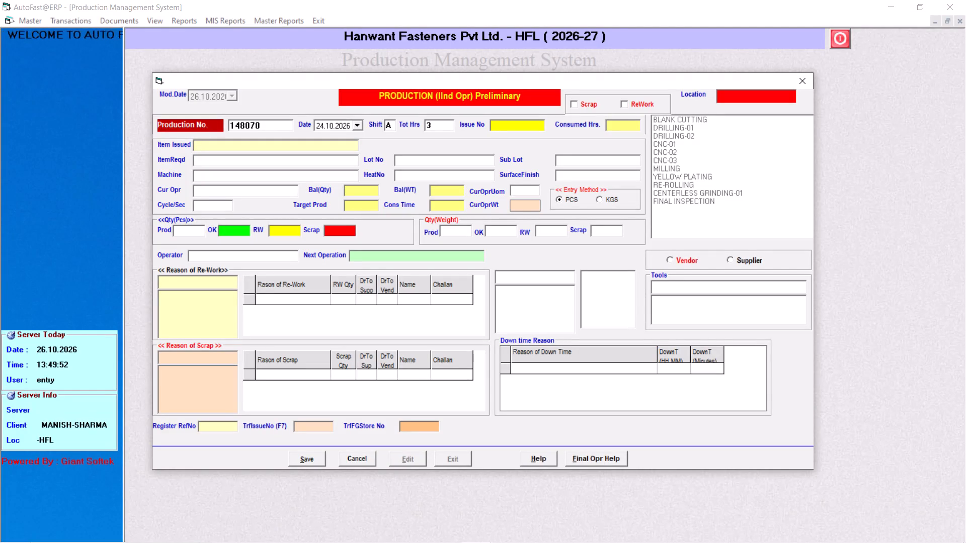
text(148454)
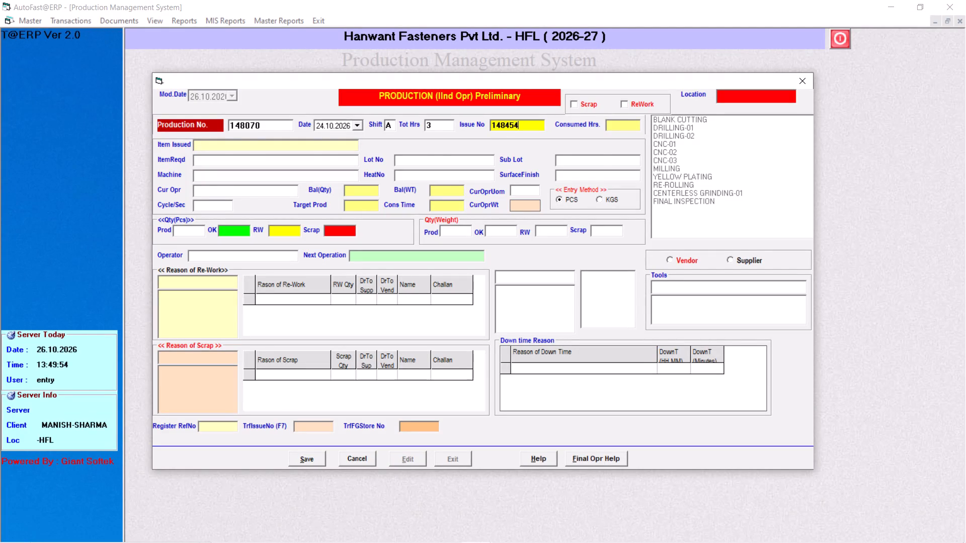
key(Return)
Keep machine PDI-1, set the cycle time to 1 second and accept the proposed produced quantity.
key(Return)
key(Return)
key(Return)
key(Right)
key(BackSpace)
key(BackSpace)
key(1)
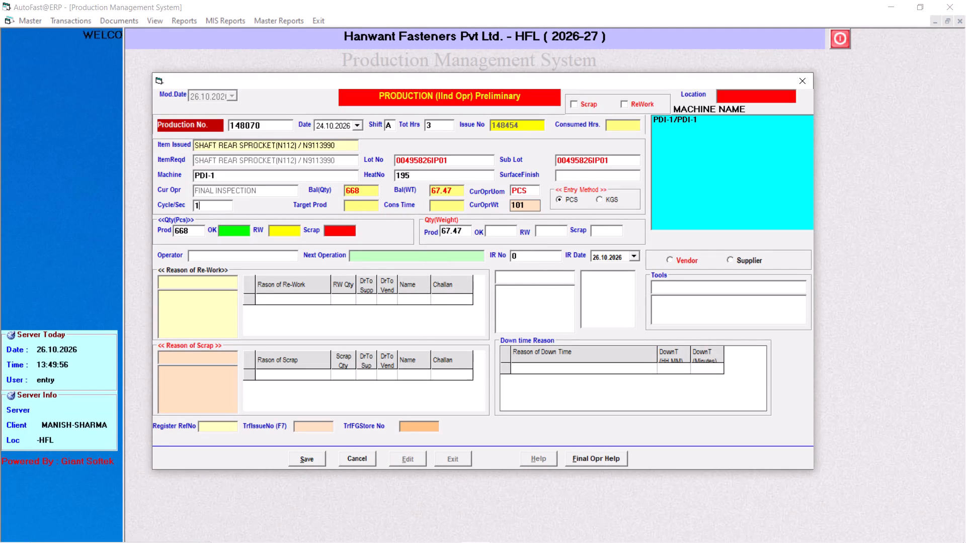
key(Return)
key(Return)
Set the OK quantity to 668 pieces, with rework and scrap at 0.
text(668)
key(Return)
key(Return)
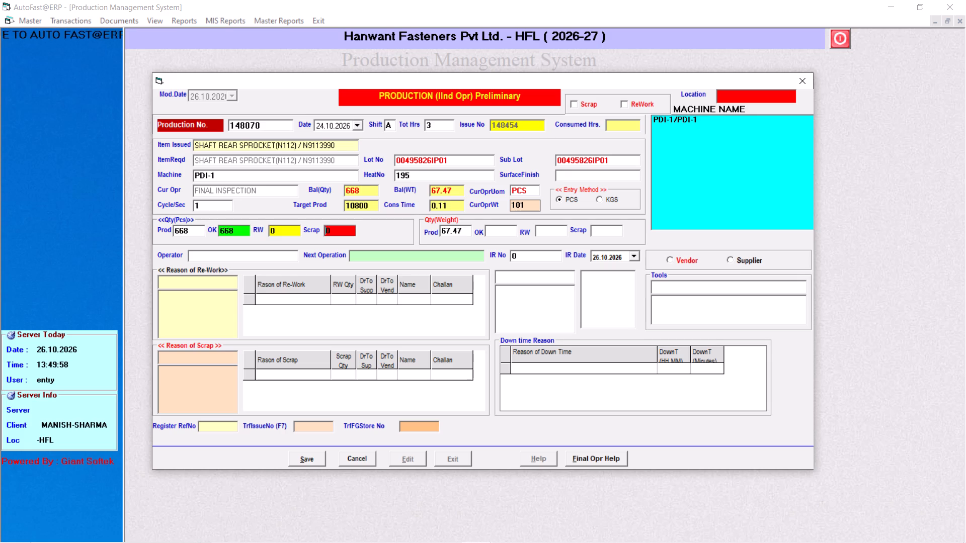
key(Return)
Assign PDI-I SANDEEP as the operator, filtering the operator list by "pdi-", and keep READY TO FG STORE as the next operation.
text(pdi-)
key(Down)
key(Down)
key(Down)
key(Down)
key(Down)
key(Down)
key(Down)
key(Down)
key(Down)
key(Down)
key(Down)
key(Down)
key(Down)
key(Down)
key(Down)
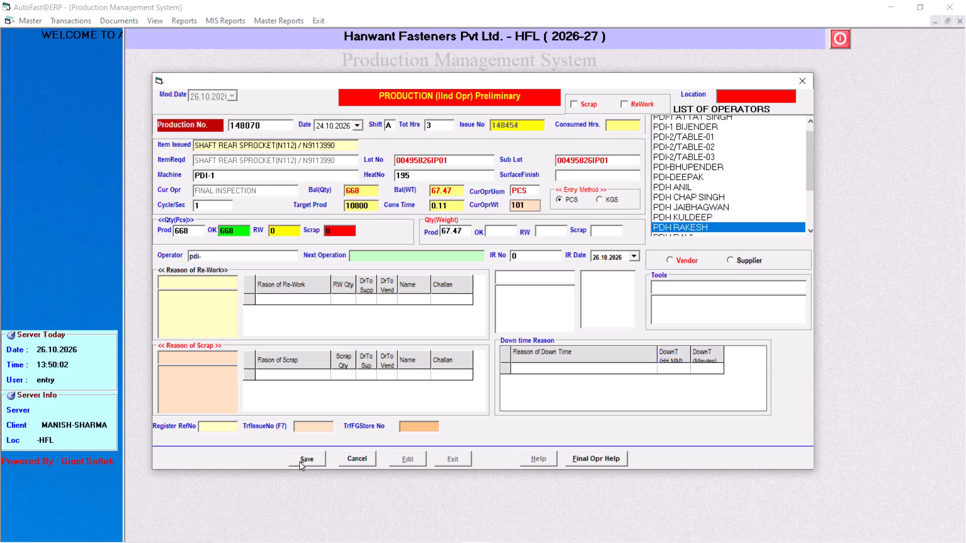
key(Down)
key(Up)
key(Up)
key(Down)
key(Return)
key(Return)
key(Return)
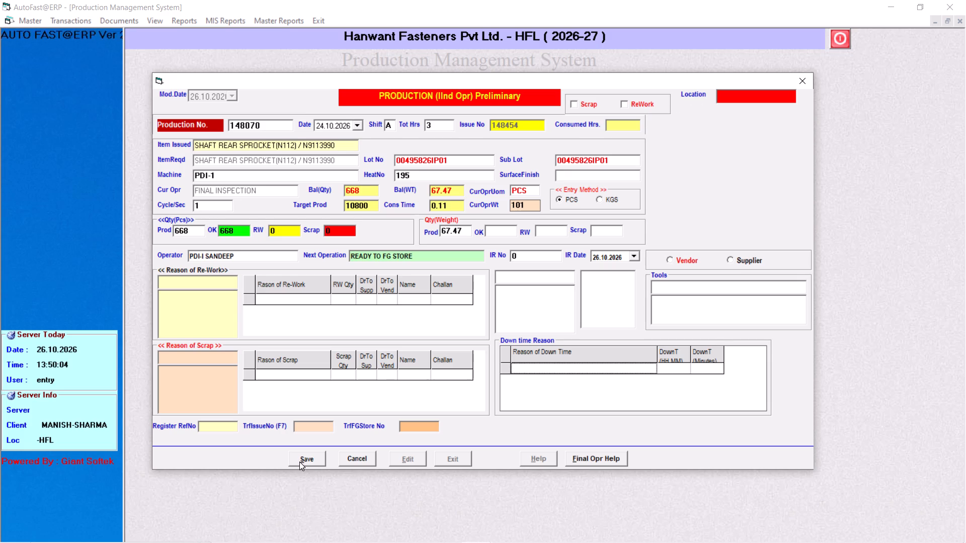
Leave the remaining fields at their defaults and save the production entry for issue 148454.
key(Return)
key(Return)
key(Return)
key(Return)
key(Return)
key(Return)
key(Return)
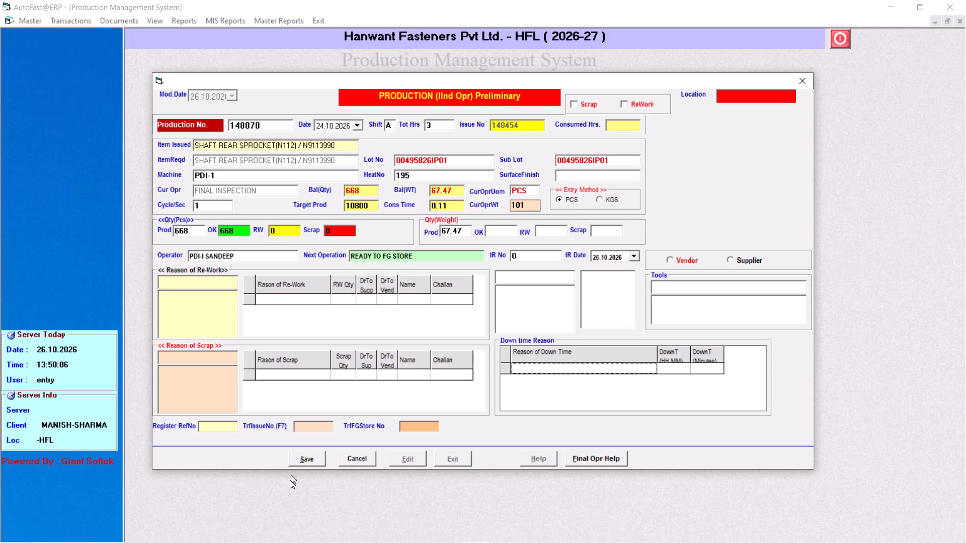
click(306, 463)
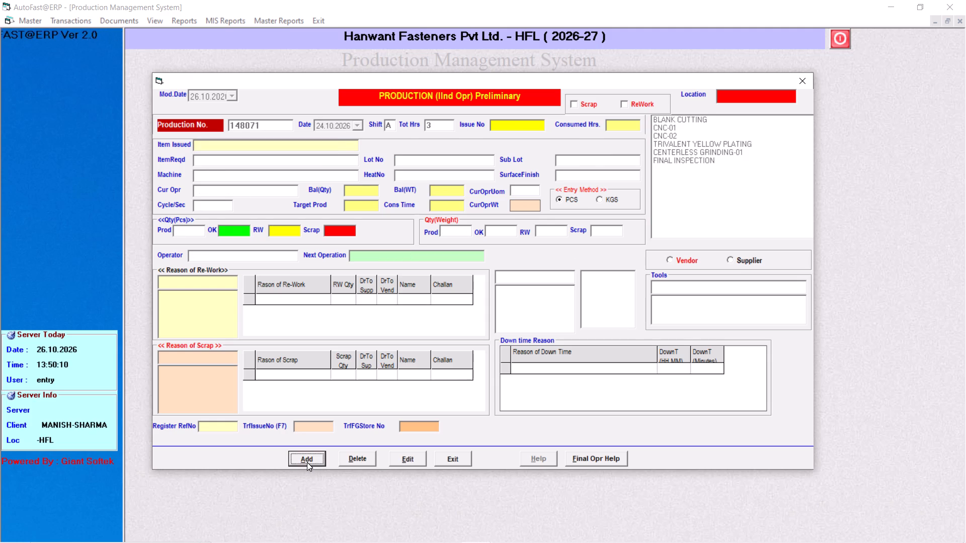
Add a production entry dated 24.10.2026 for issue 148455, keeping shift A and 3 total hours.
key(Return)
key(Down)
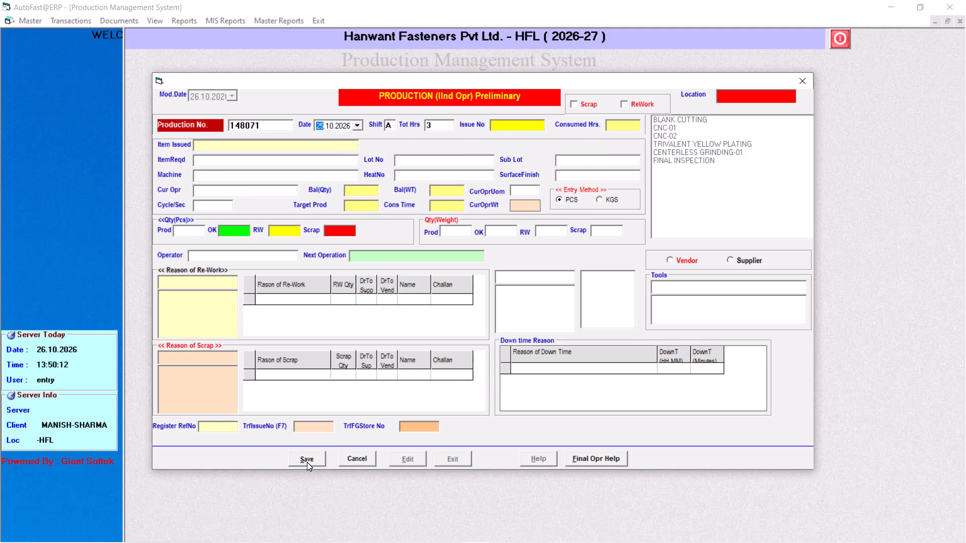
key(Down)
key(Return)
key(Return)
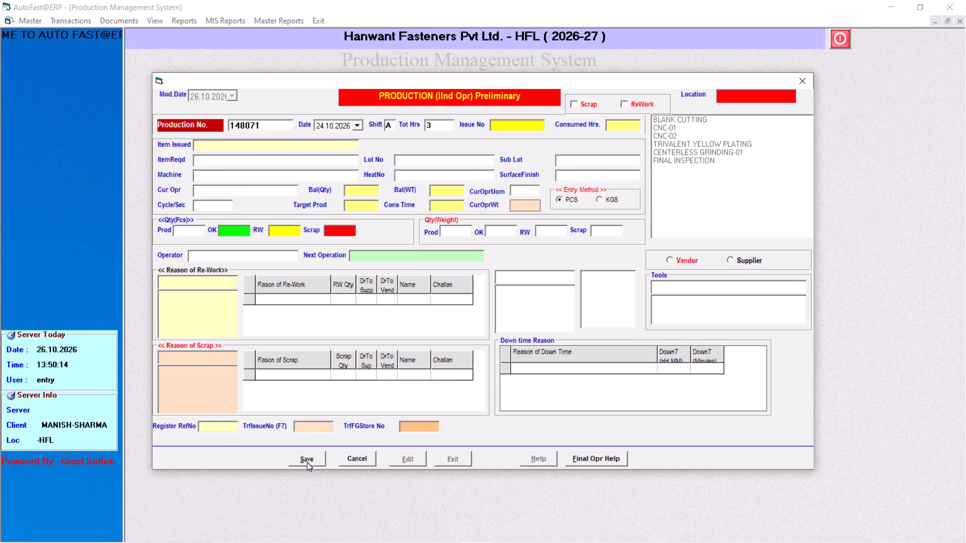
key(Return)
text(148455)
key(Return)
Keep machine PDI-1, set the cycle time to 1 second and accept the proposed produced quantity for issue 148455.
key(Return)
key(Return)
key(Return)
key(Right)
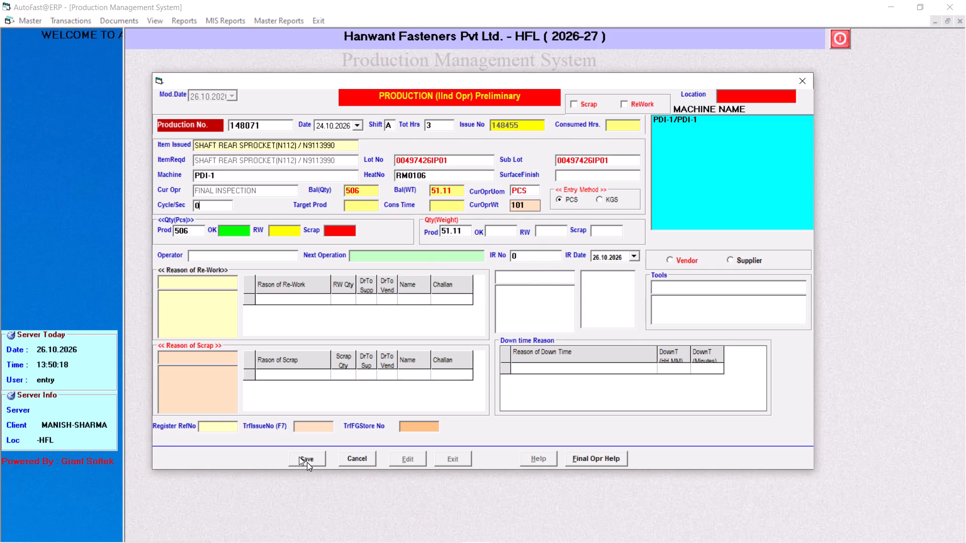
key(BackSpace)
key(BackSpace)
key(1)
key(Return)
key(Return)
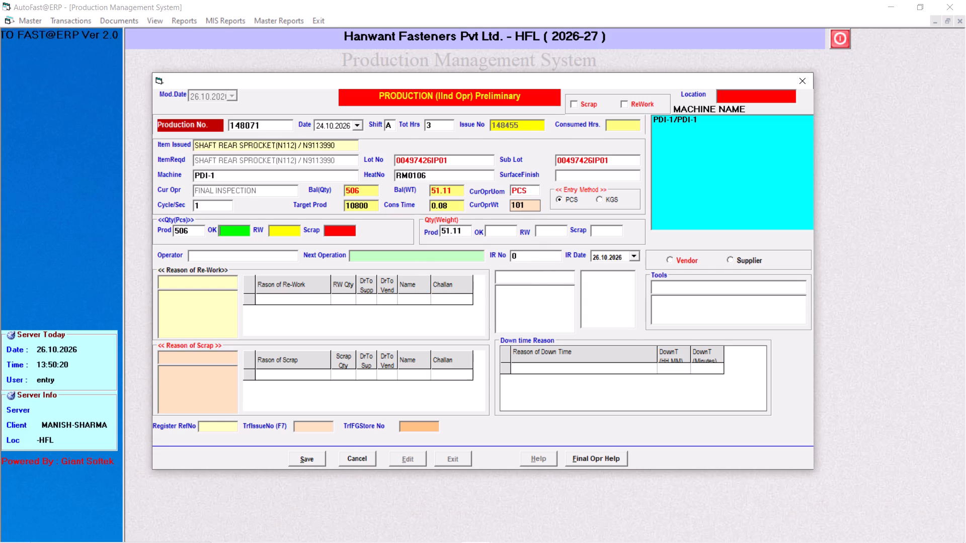
Set the OK quantity to 506 pieces, with rework and scrap at 0.
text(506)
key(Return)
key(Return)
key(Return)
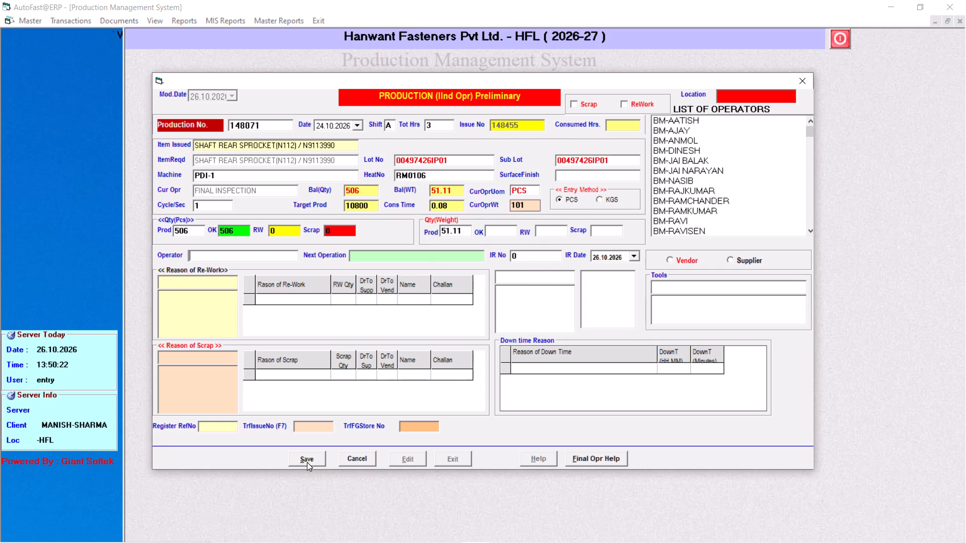
Filter the operator list by "pdi-", assign PDI-I SANDEEP as the operator and keep READY TO FG STORE as the next operation.
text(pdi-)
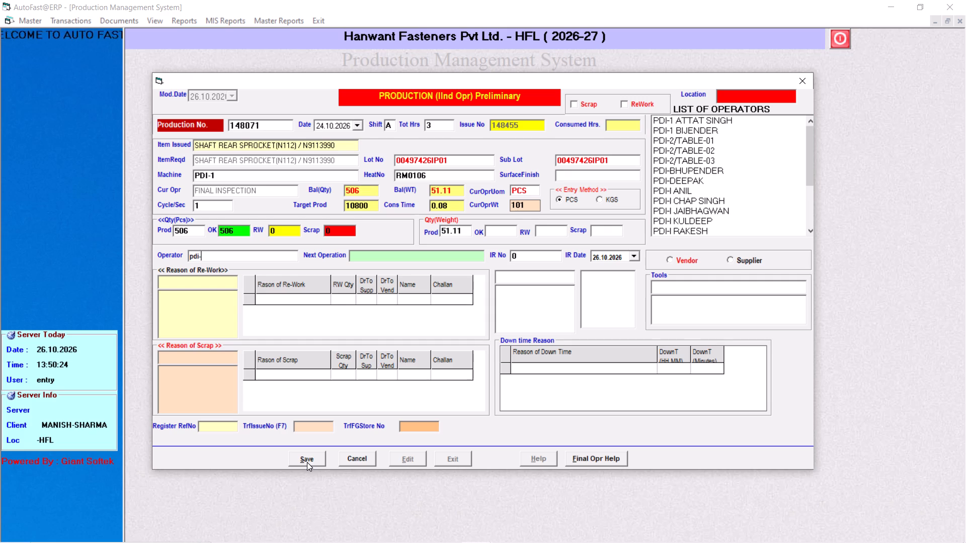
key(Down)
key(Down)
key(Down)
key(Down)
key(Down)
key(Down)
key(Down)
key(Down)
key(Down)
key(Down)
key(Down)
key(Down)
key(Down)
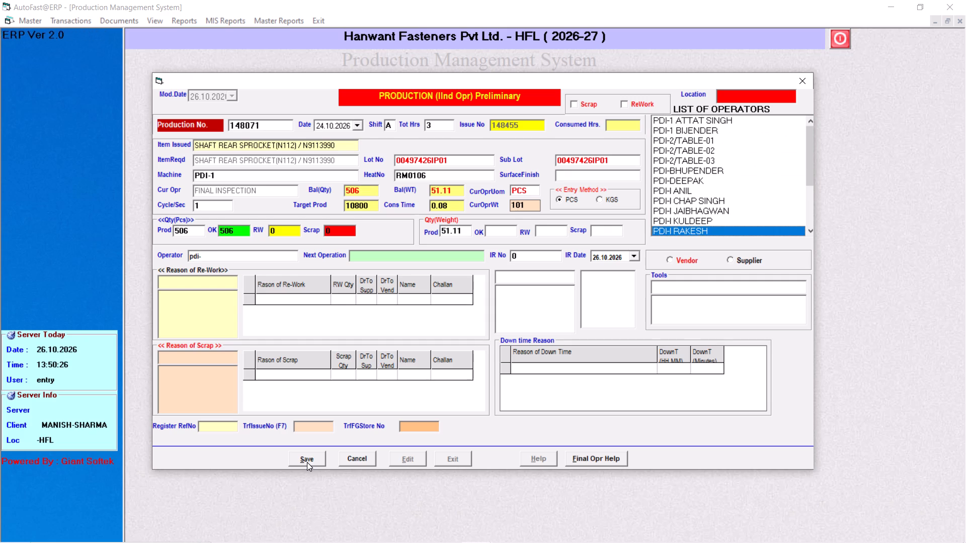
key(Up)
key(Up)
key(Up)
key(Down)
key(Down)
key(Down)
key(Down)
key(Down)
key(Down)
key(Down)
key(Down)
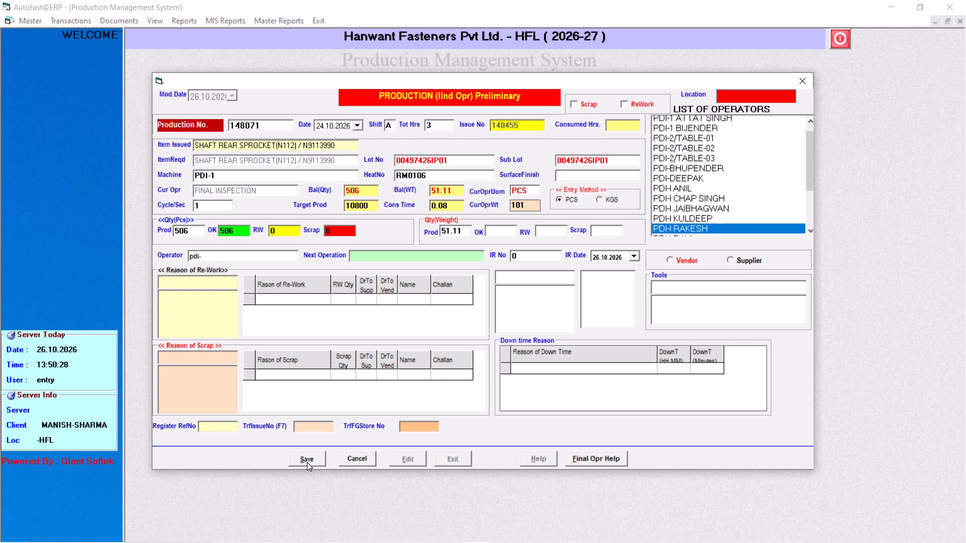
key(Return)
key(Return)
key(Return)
Leave the remaining fields at their defaults and save the production entry for issue 148455.
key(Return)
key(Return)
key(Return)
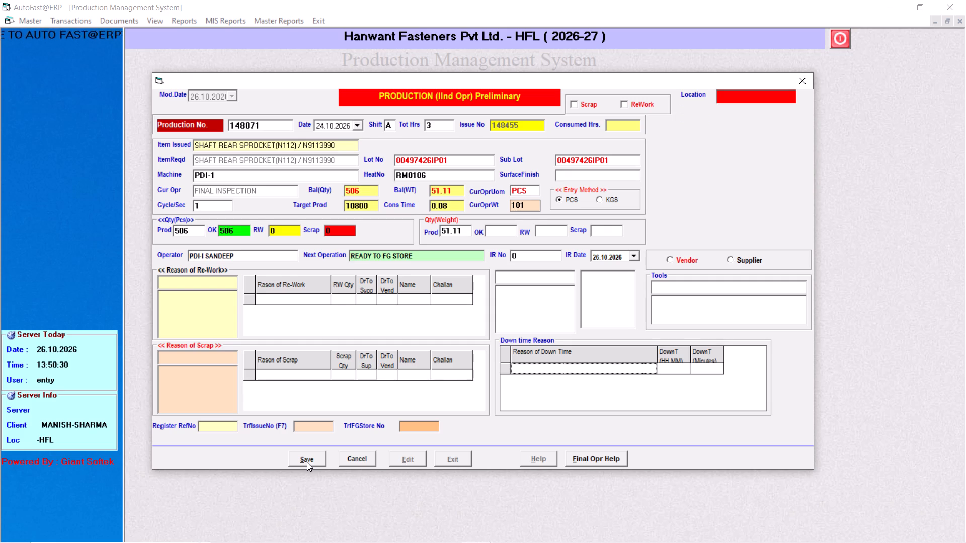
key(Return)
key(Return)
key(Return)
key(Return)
click(307, 462)
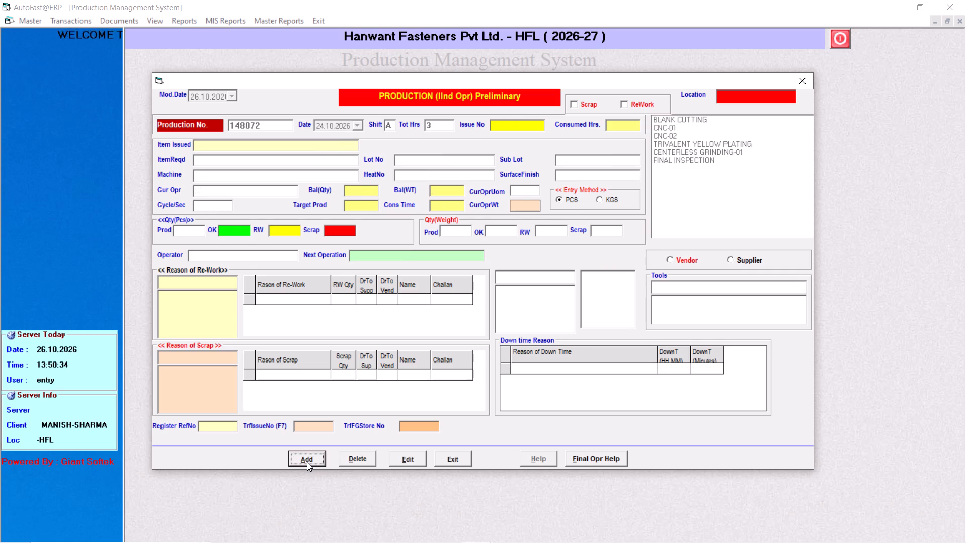
Add a production entry dated 24.10.2026 for issue 148456, keeping shift A and 3 total hours.
key(Return)
key(Down)
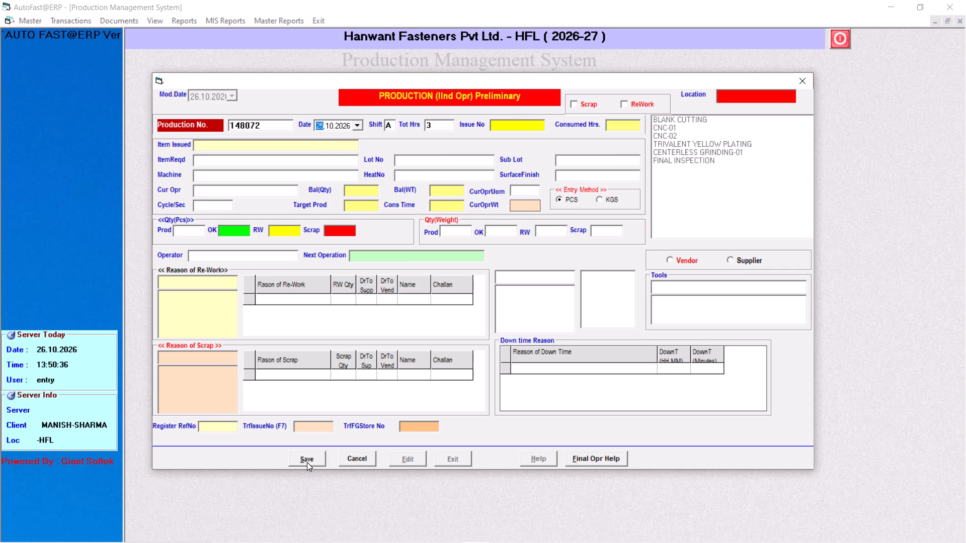
key(Down)
key(Return)
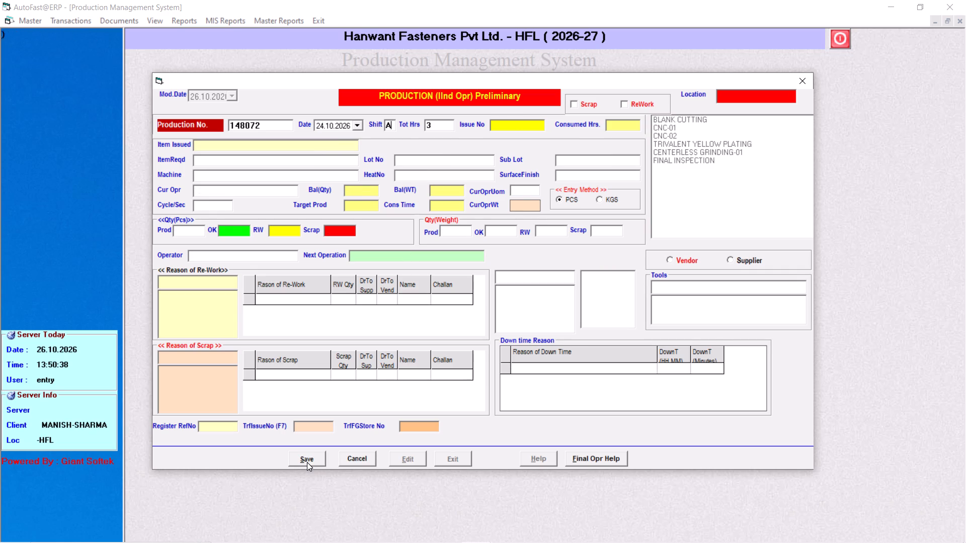
key(Return)
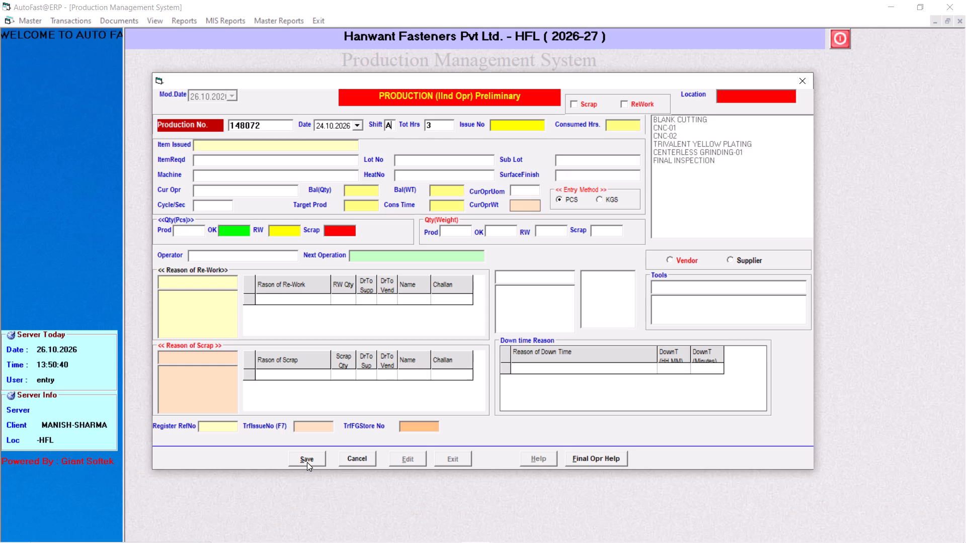
key(Return)
text(148)
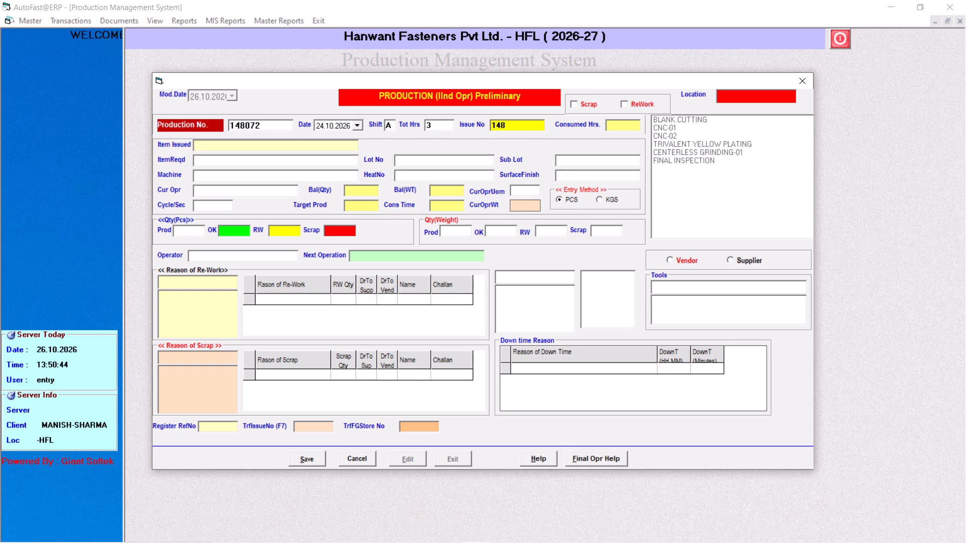
key(5)
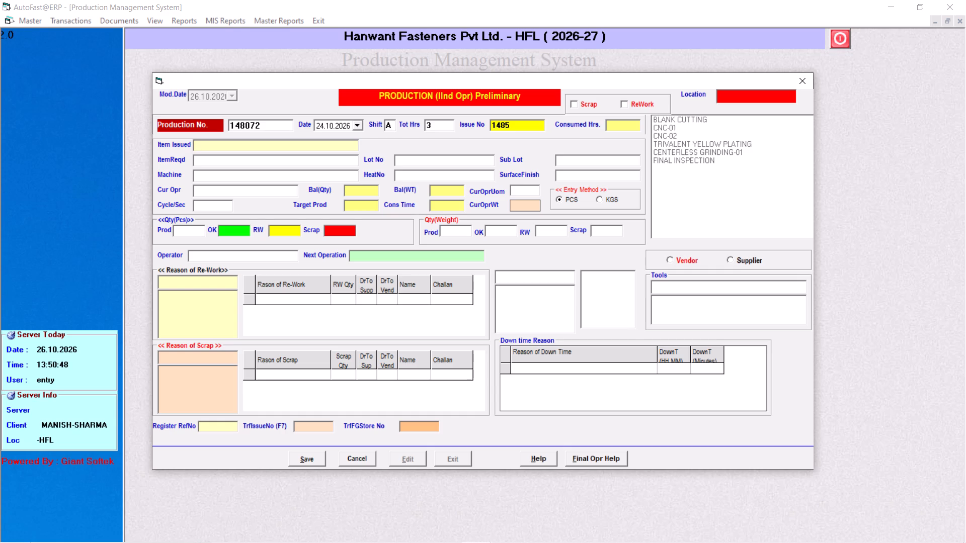
key(BackSpace)
text(456)
key(Return)
Keep machine PDI-1, set the cycle time to 1 second and accept the proposed produced quantity for issue 148456.
key(Return)
key(Return)
key(Return)
key(Right)
key(BackSpace)
key(BackSpace)
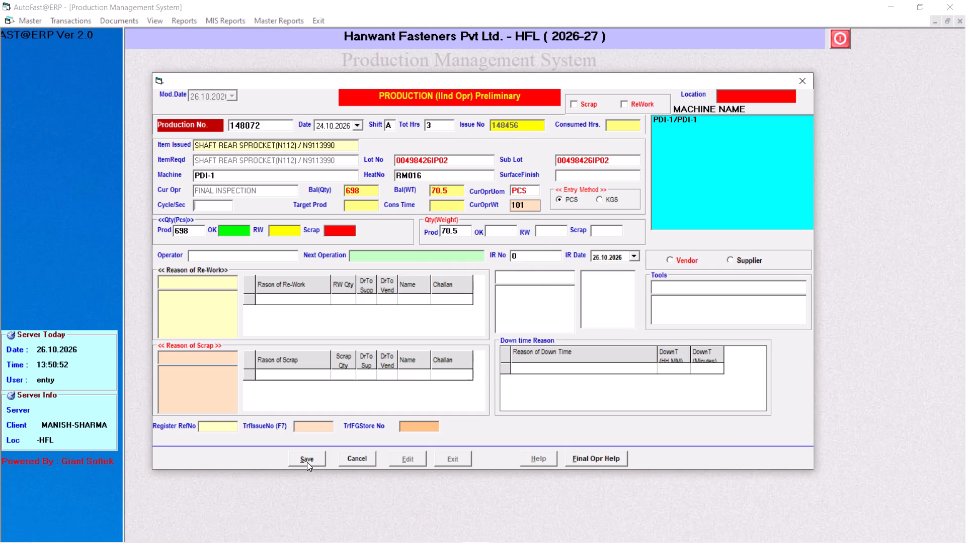
key(1)
key(Return)
key(Return)
Set the OK quantity to 698 pieces, with rework and scrap at 0.
text(698)
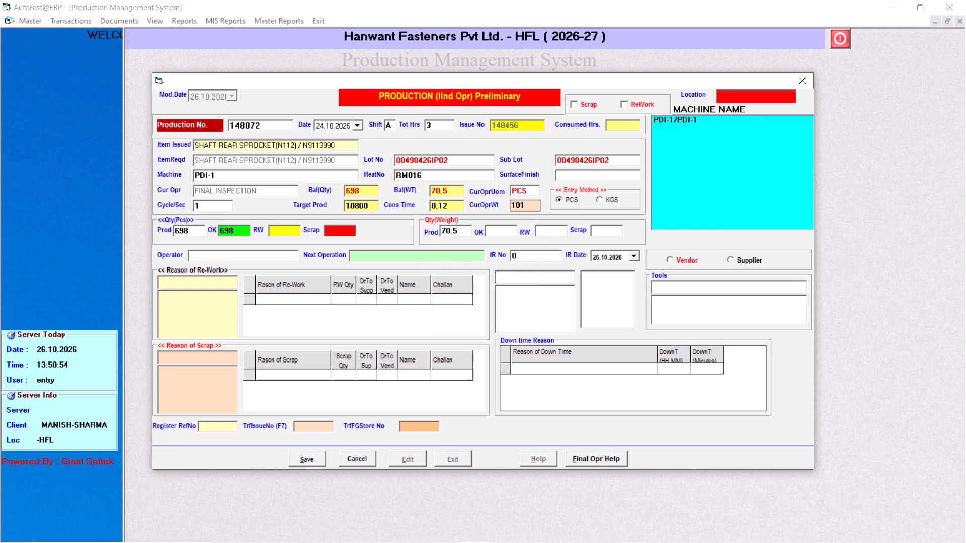
key(Return)
key(Return)
key(Return)
key(Return)
Assign operator PDI-I SANDEEP to issue 148456, with READY TO FG STORE as the next operation.
text(pdi-)
key(Down)
key(Down)
key(Down)
key(Down)
key(Down)
key(Down)
key(Down)
key(Down)
key(Down)
key(Down)
key(Down)
key(Down)
key(Down)
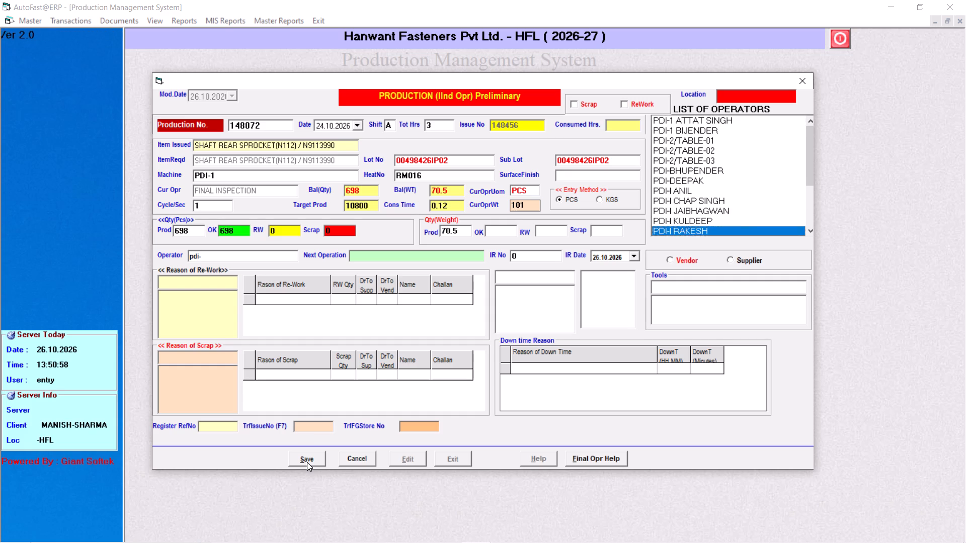
key(Down)
key(Down)
key(Return)
key(Return)
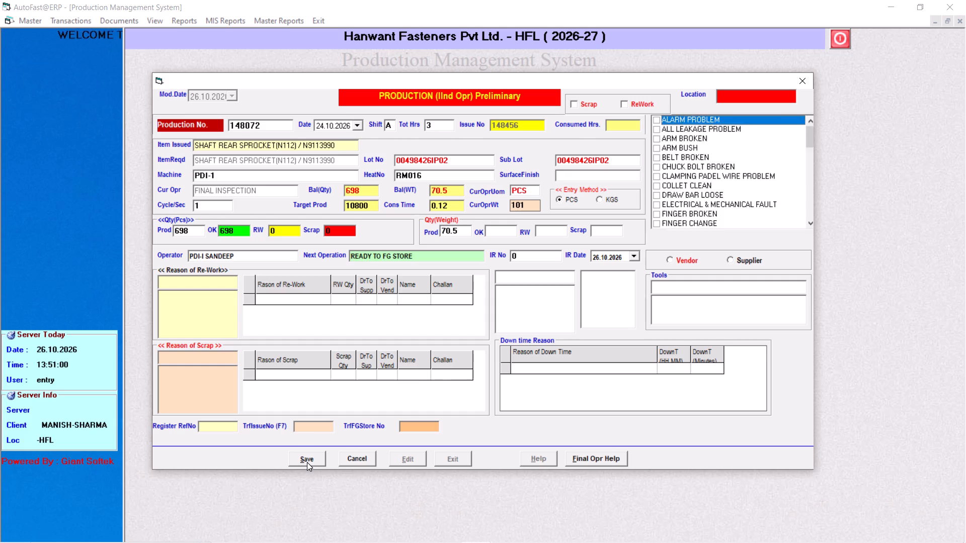
Leave the remaining fields at their defaults and save the production entry for issue 148456.
key(Return)
key(Return)
key(Return)
key(Return)
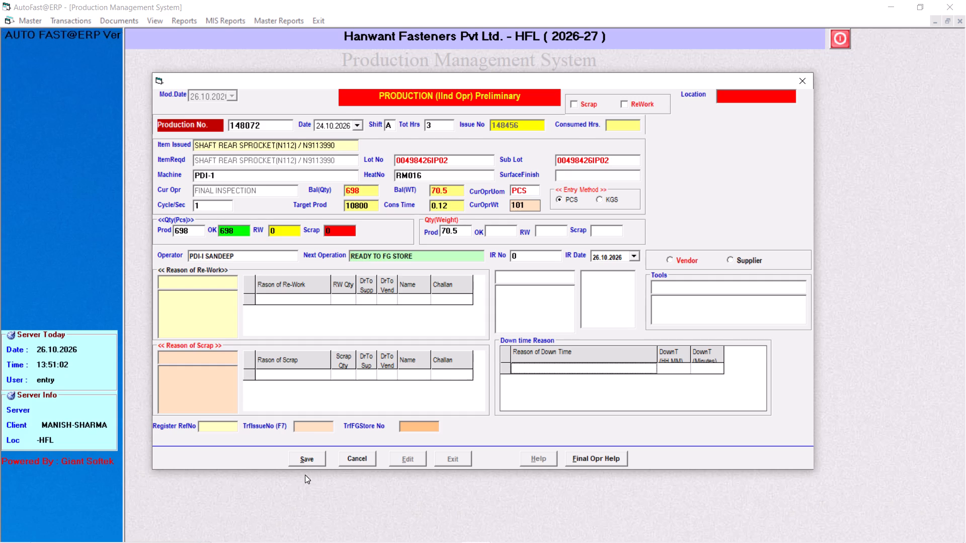
click(305, 462)
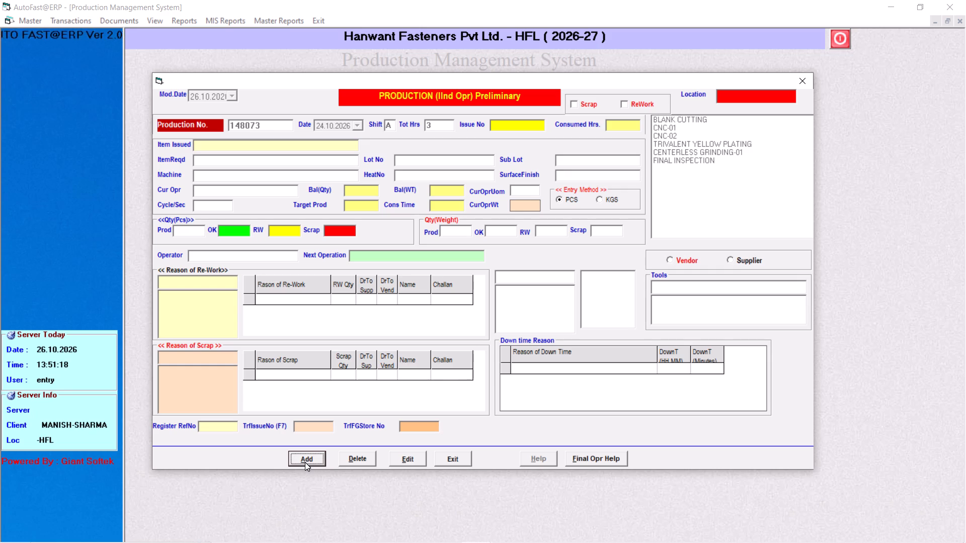
Add a production entry dated 24.10.2026 for issue 148457, keeping shift A and 3 total hours.
key(Return)
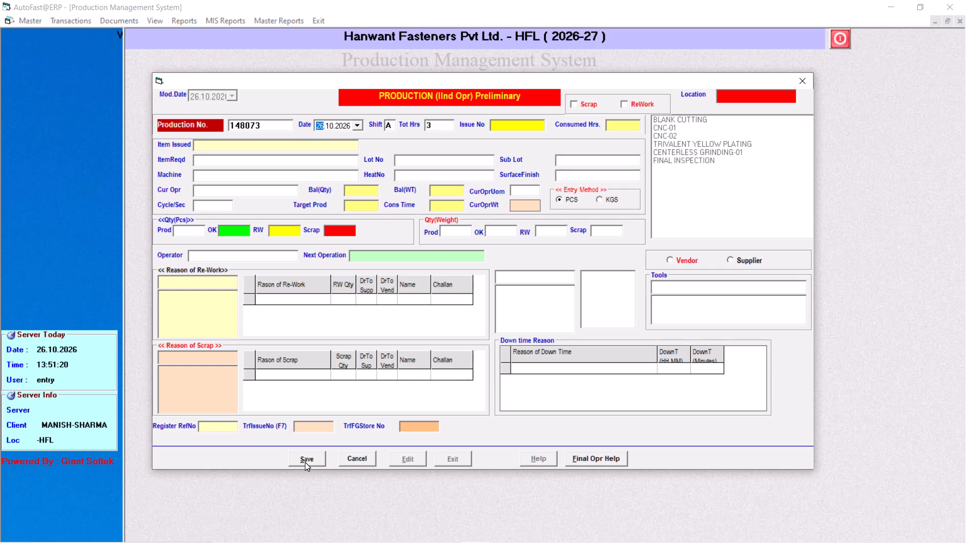
key(Down)
key(Down)
key(Return)
key(Return)
key(Return)
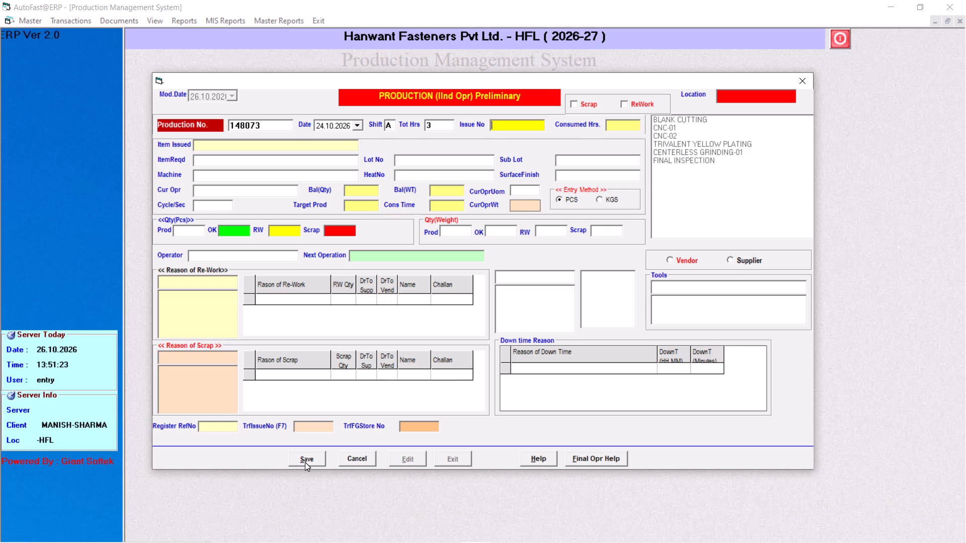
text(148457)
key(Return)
Keep machine PDI-1, set the cycle time to 1 second and accept the proposed produced quantity for issue 148457.
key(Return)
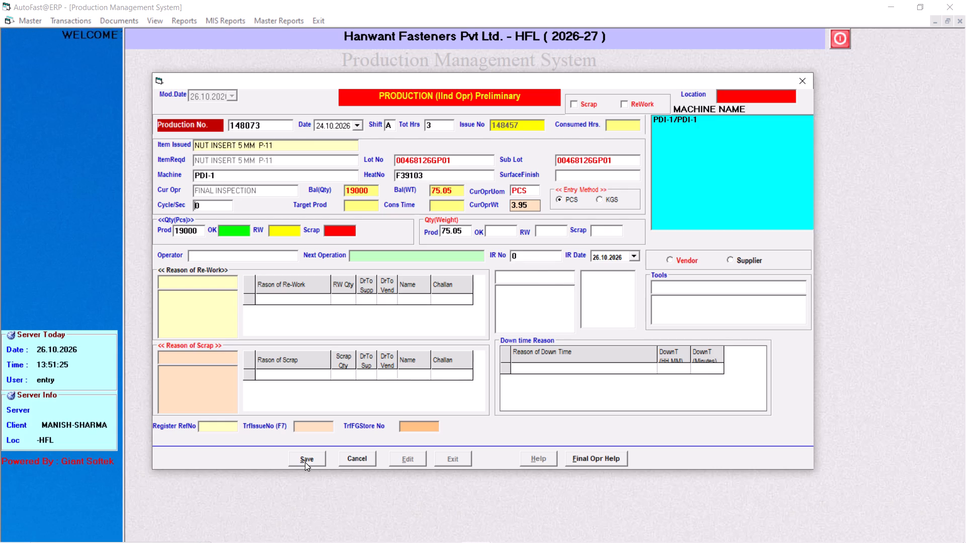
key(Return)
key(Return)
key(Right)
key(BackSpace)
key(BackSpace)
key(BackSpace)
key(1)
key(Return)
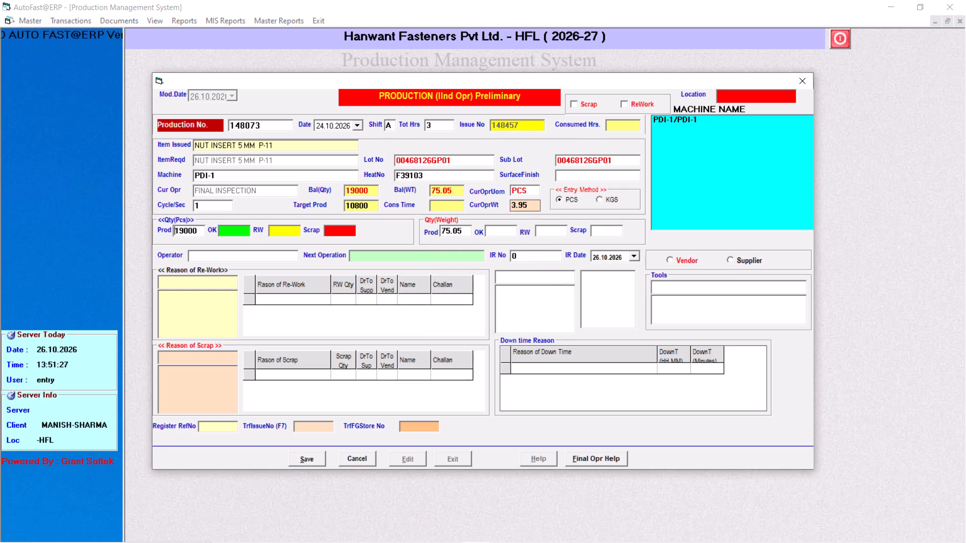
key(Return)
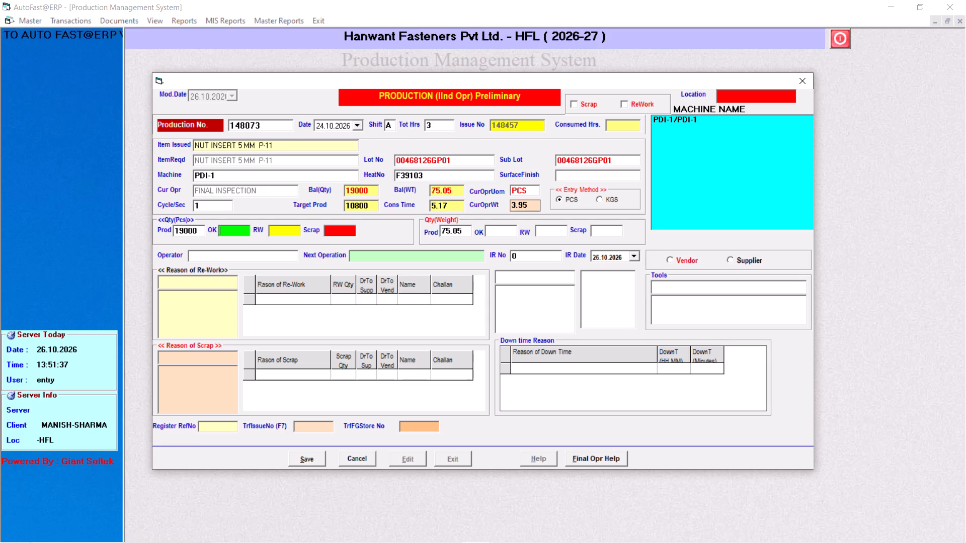
Set the OK quantity to 18987 pieces, clear the rework quantity and accept 13 pieces as scrap.
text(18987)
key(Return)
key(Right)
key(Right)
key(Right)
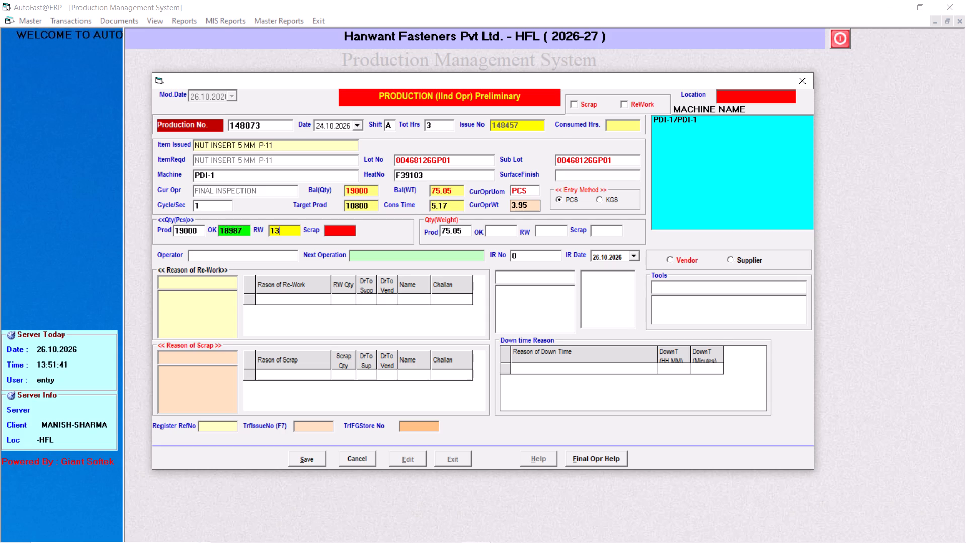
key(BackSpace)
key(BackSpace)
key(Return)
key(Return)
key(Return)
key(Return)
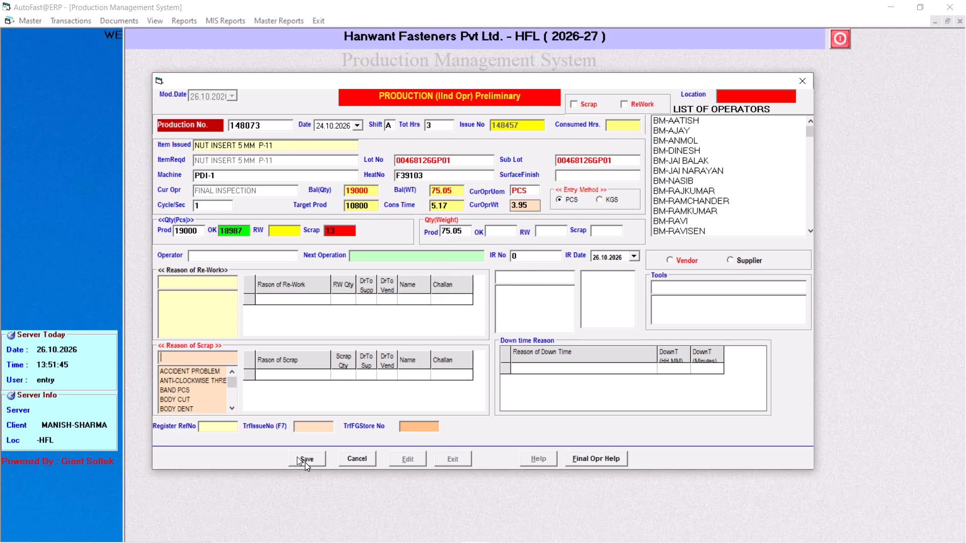
Record WITHOUT THREAD as the scrap reason for 13 pieces of issue 148457.
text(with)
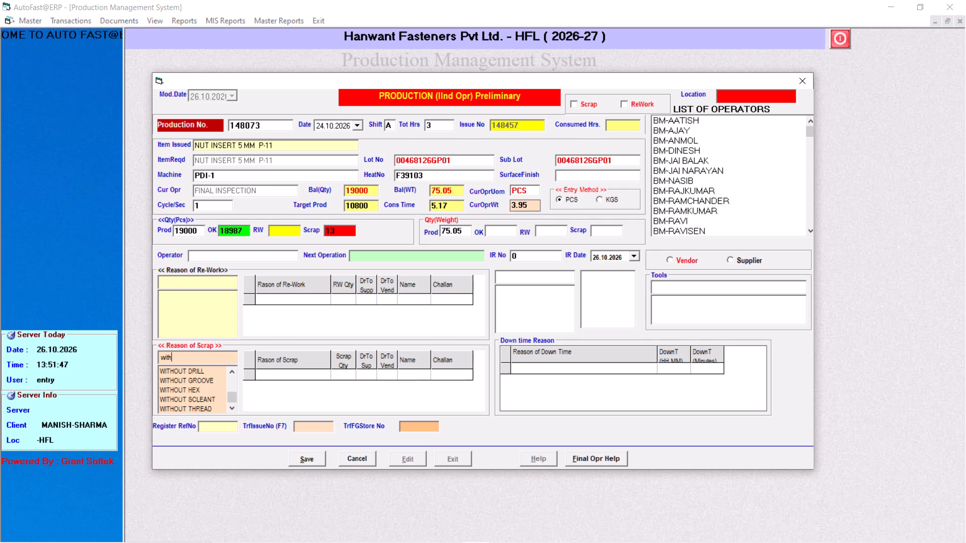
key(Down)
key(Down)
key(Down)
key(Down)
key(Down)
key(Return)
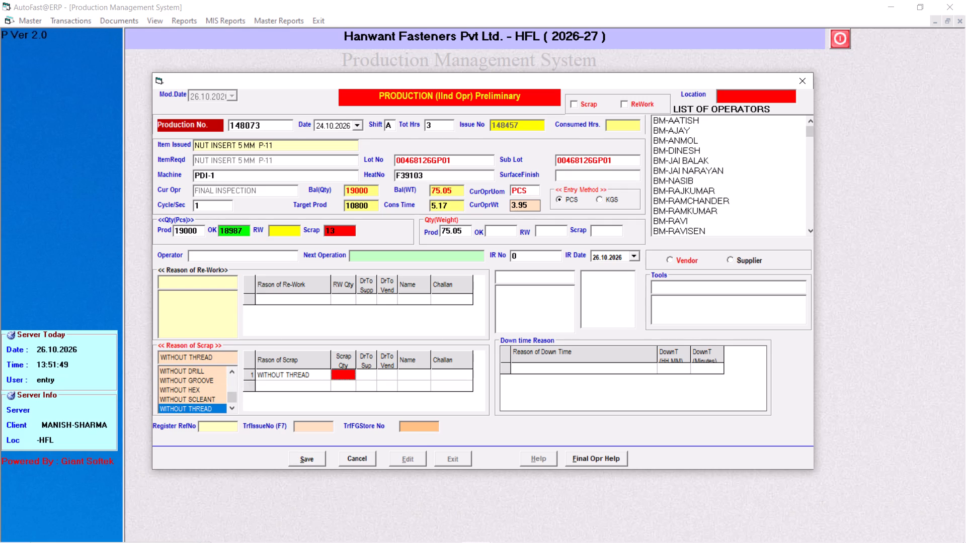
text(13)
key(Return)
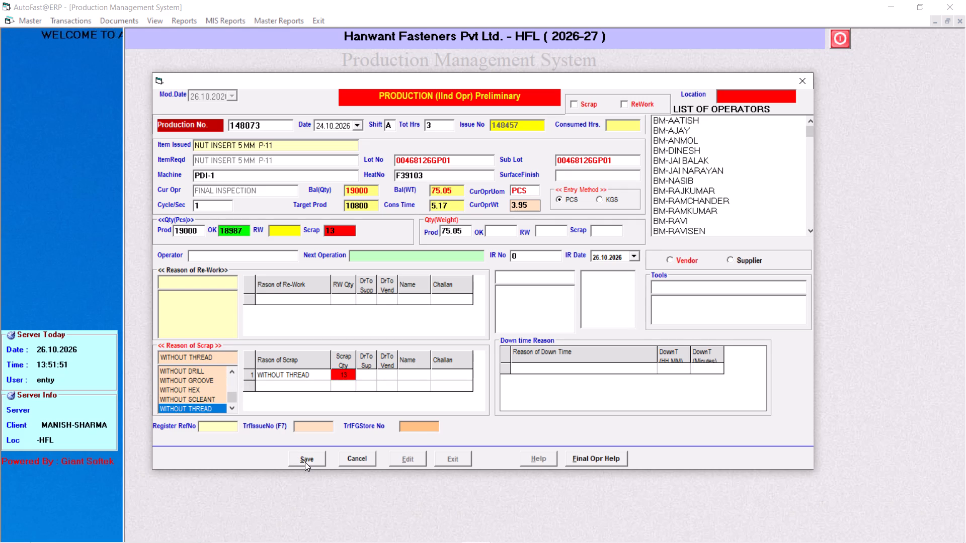
Assign operator PDI-I SATPAL to issue 148457, with READY TO FG STORE as the next operation.
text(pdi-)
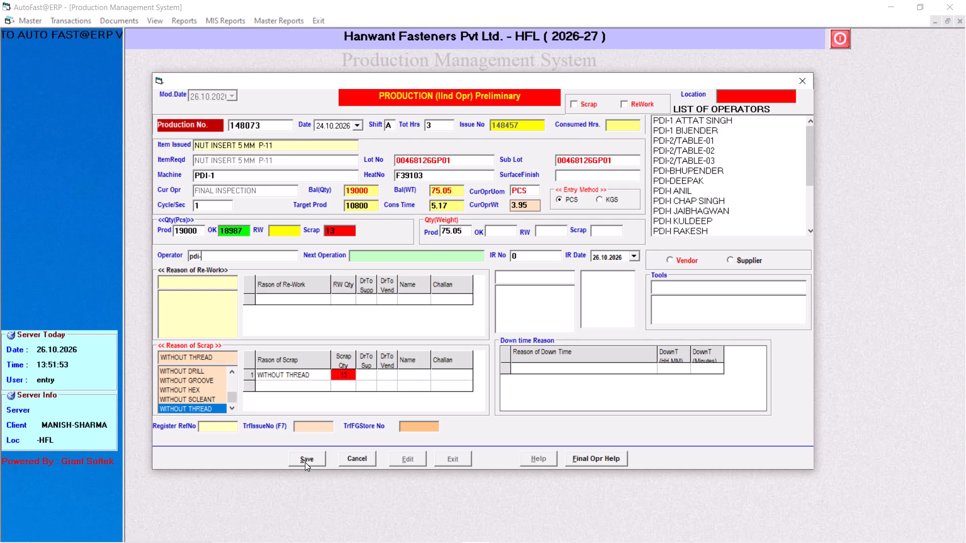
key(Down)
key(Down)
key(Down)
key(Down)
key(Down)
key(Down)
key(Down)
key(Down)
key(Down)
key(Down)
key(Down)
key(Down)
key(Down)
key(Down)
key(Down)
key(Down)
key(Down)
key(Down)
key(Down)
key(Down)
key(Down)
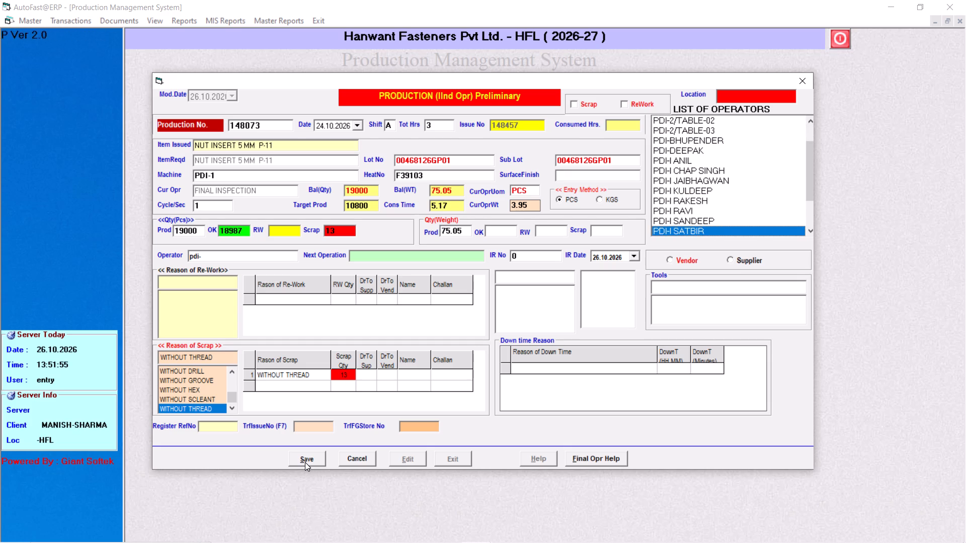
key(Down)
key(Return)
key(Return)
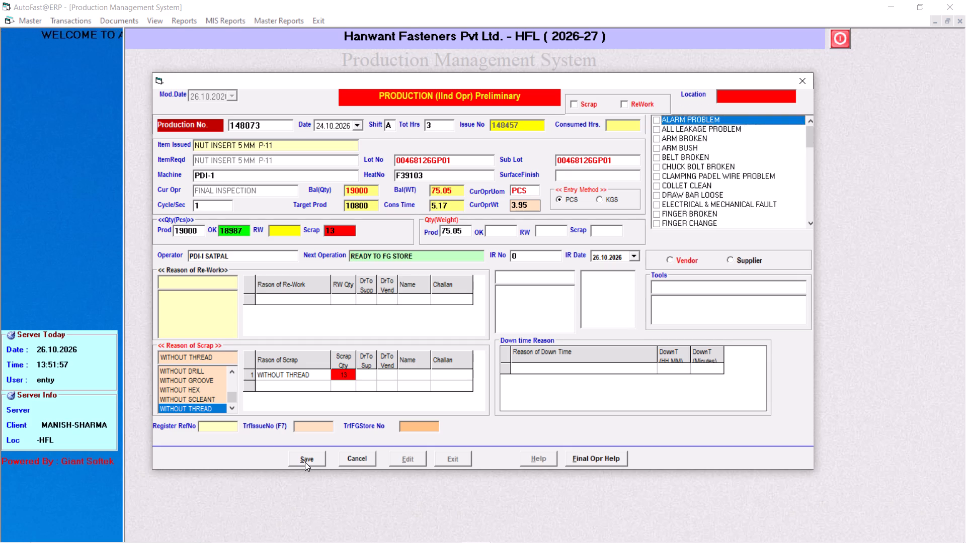
Leave the remaining fields at their defaults and save the production entry for issue 148457.
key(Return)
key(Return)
key(Return)
key(Return)
key(Return)
key(Return)
key(Return)
key(Return)
key(Return)
key(Return)
key(Return)
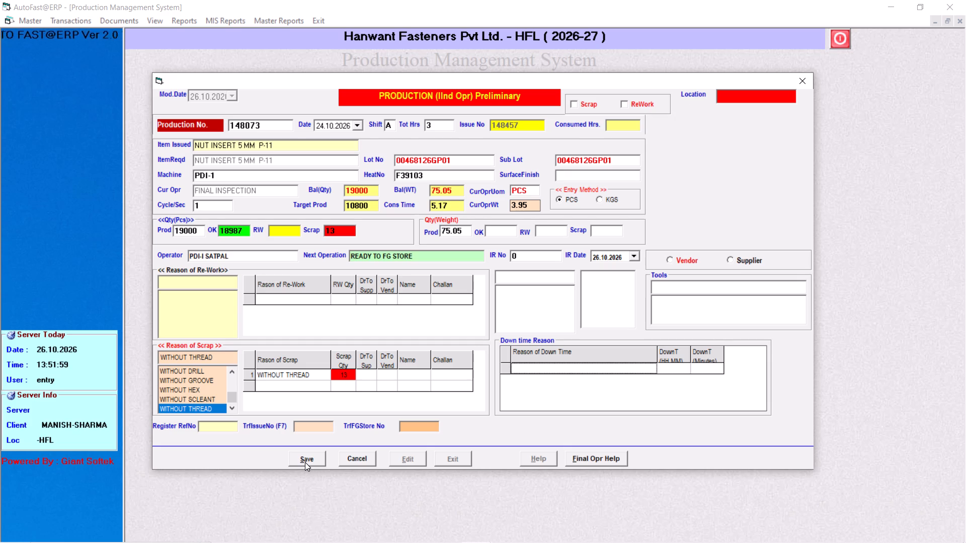
key(Return)
key(Return)
key(Return)
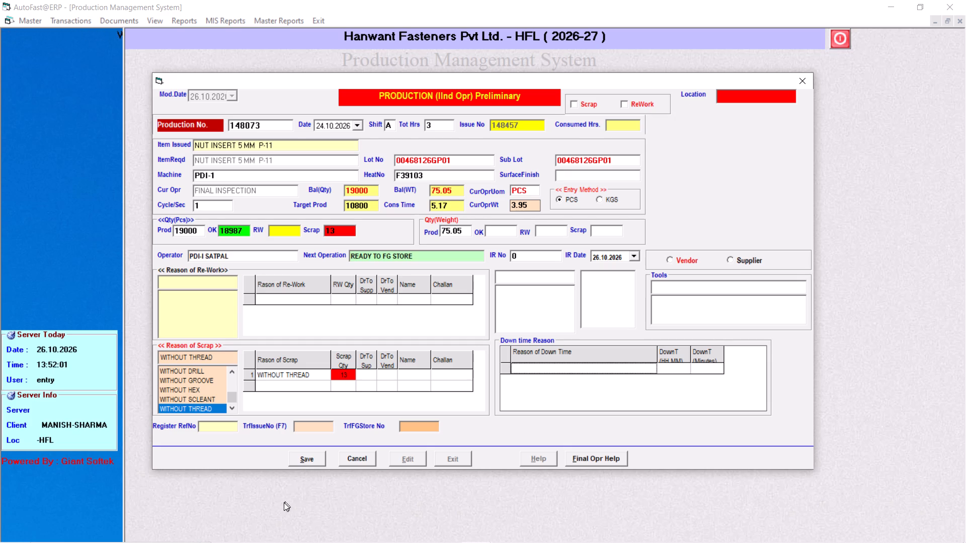
click(300, 455)
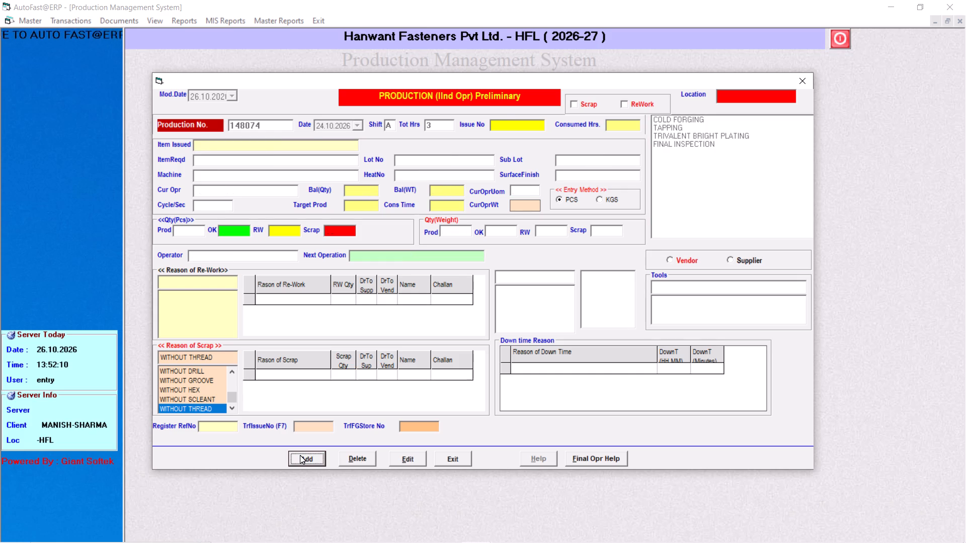
Add a production entry dated 24.10.2026 for issue 148458, with shift A and total hours set to 8.
key(Return)
key(Down)
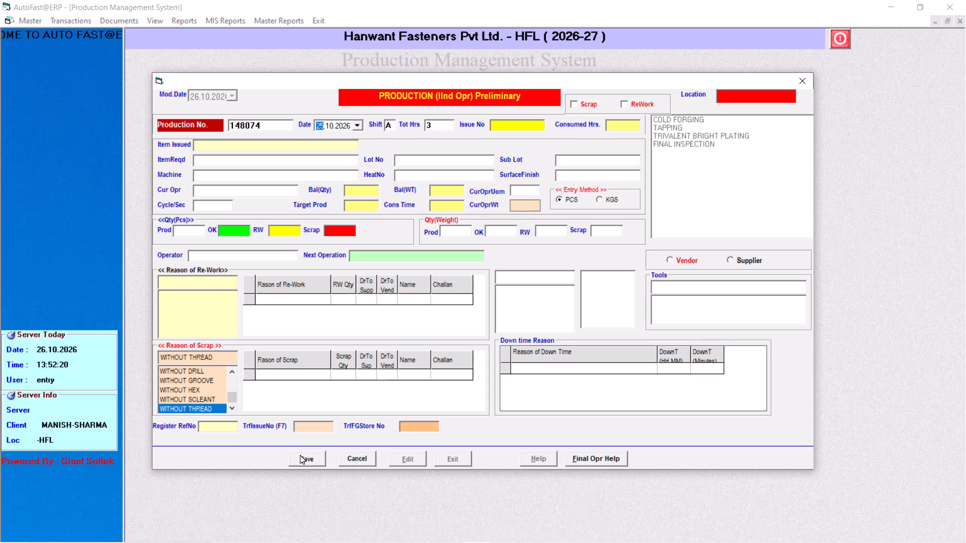
key(Down)
key(Return)
key(Return)
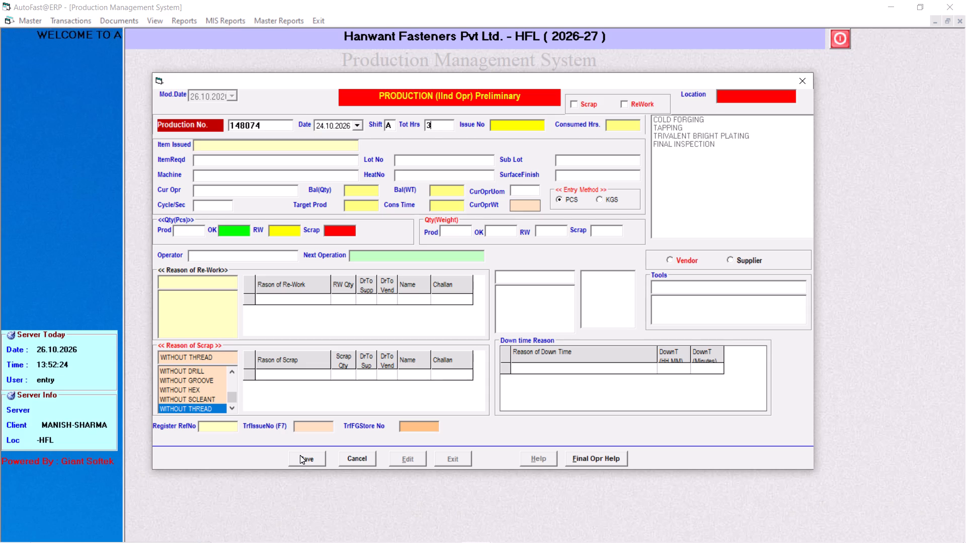
key(BackSpace)
key(8)
key(Return)
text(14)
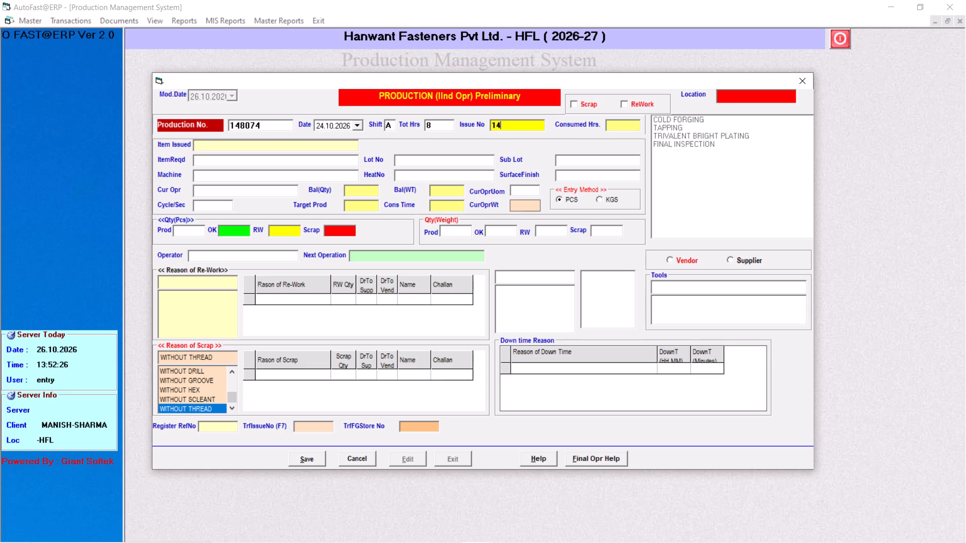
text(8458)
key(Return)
Keep machine PDI-1, set the cycle time to 1 second and accept the proposed produced quantity for issue 148458.
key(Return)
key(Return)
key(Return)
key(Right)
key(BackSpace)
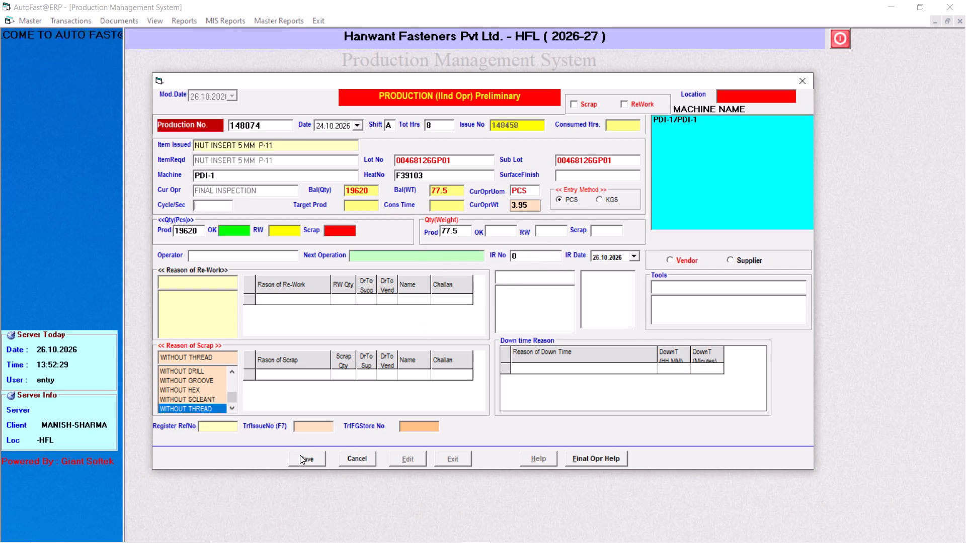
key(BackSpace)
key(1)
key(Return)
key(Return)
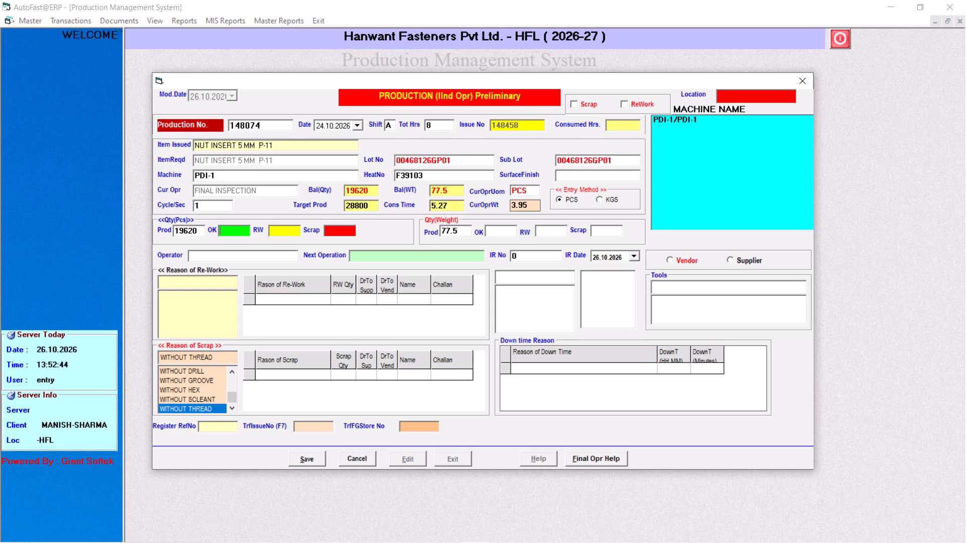
Set the OK quantity to 19604 pieces, clear the rework quantity and accept 16 pieces as scrap.
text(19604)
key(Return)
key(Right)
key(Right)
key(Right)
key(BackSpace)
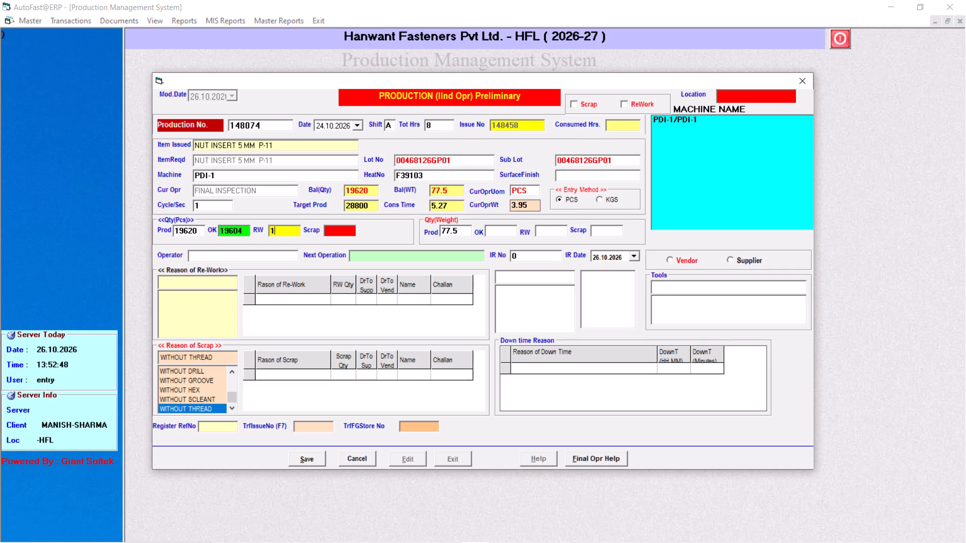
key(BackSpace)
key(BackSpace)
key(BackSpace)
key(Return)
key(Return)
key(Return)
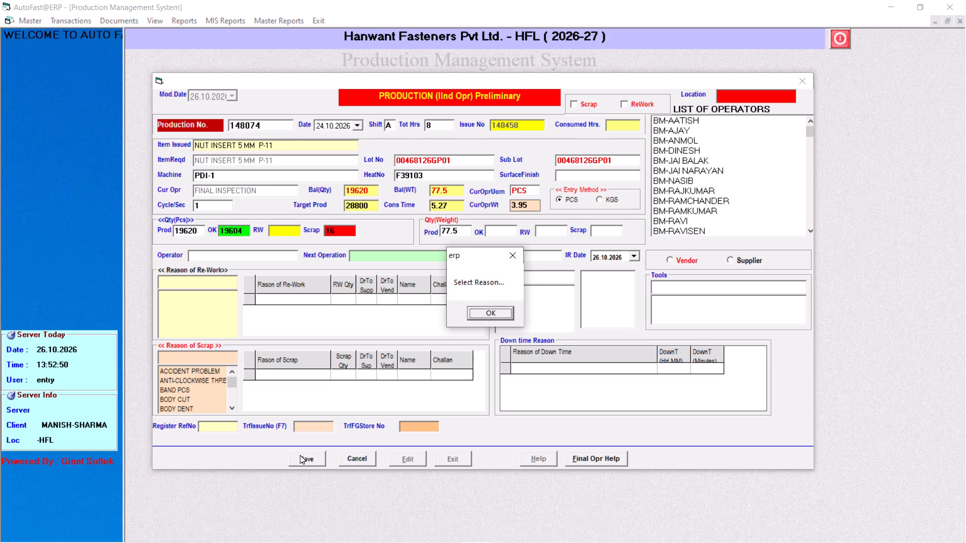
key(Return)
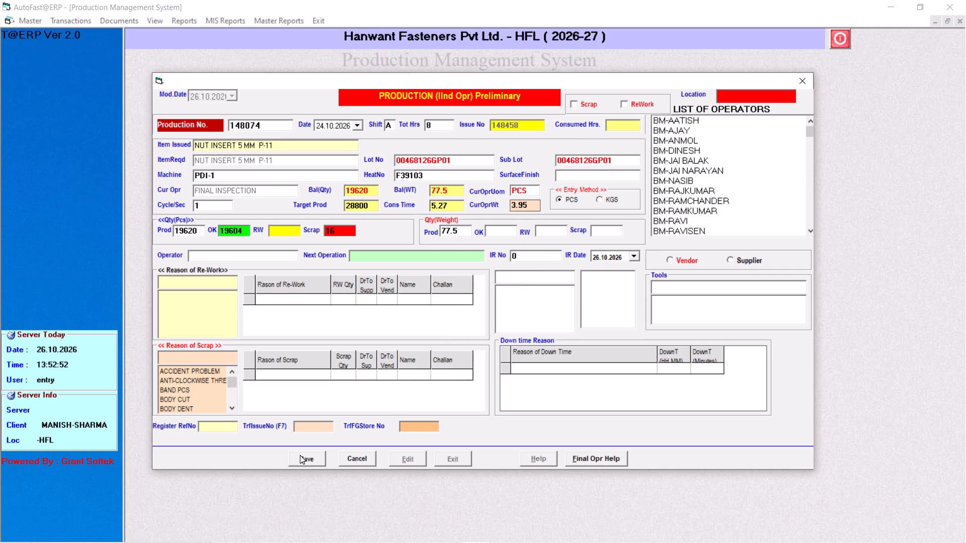
Record WITHOUT THREAD as the scrap reason for 16 pieces of issue 148458.
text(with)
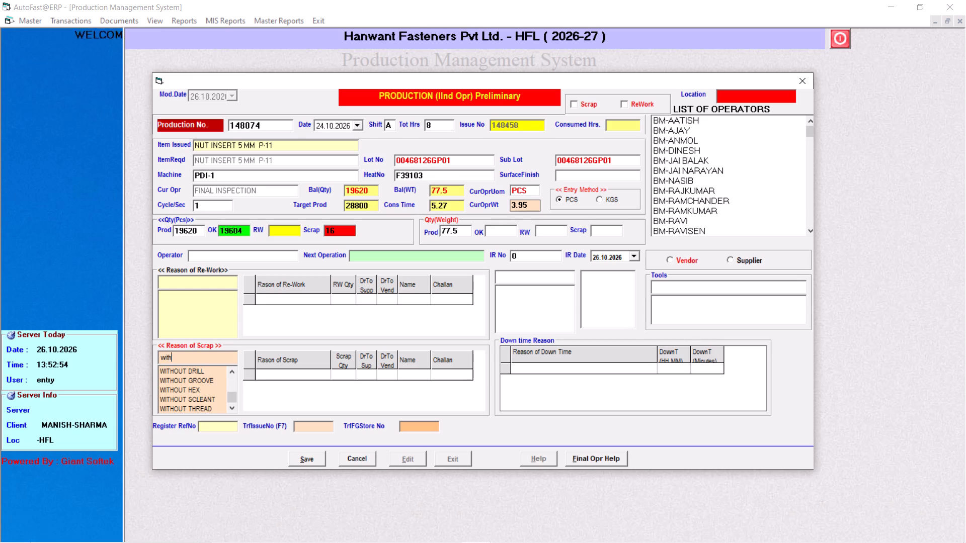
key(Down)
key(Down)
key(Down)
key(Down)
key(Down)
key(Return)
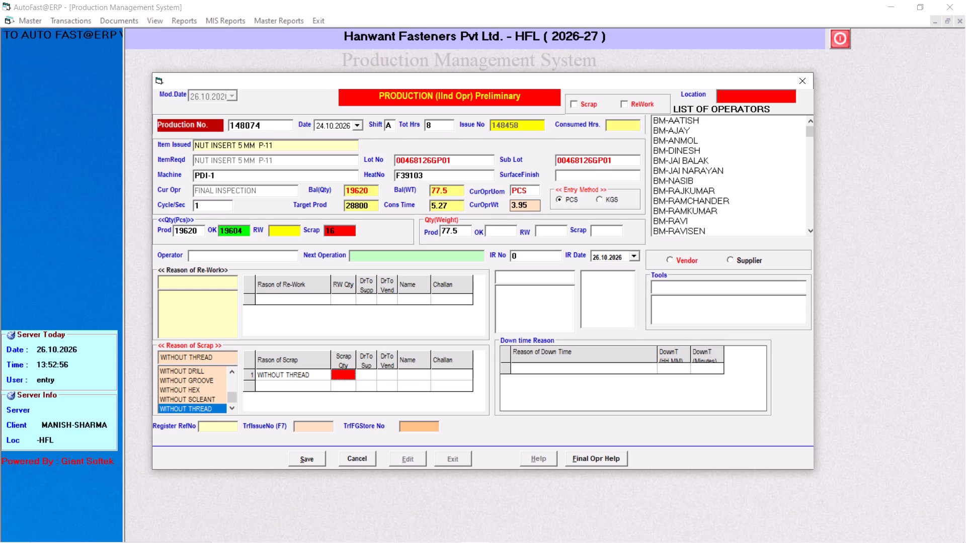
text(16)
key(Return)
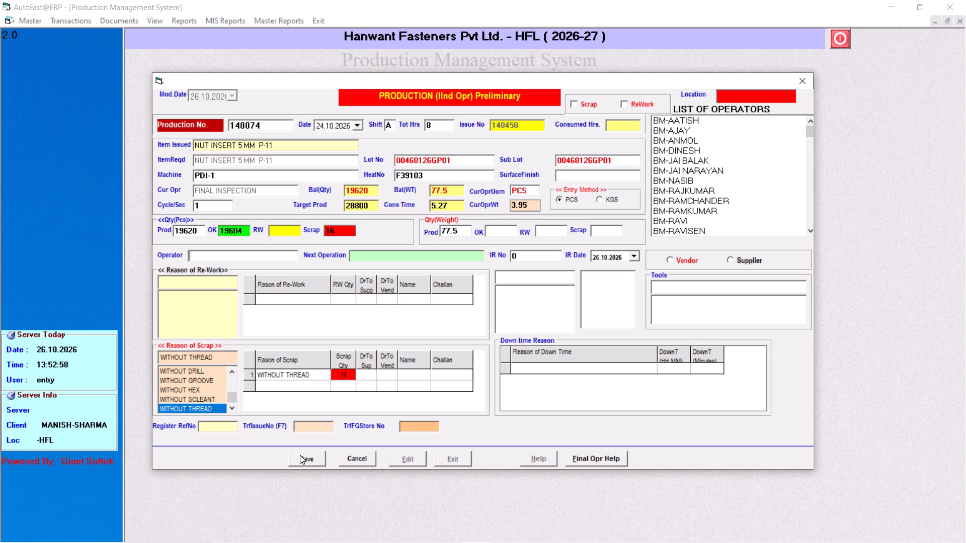
Assign operator PDI-I SATBIR with next operation READY TO FG STORE and save the production entry for issue 148458.
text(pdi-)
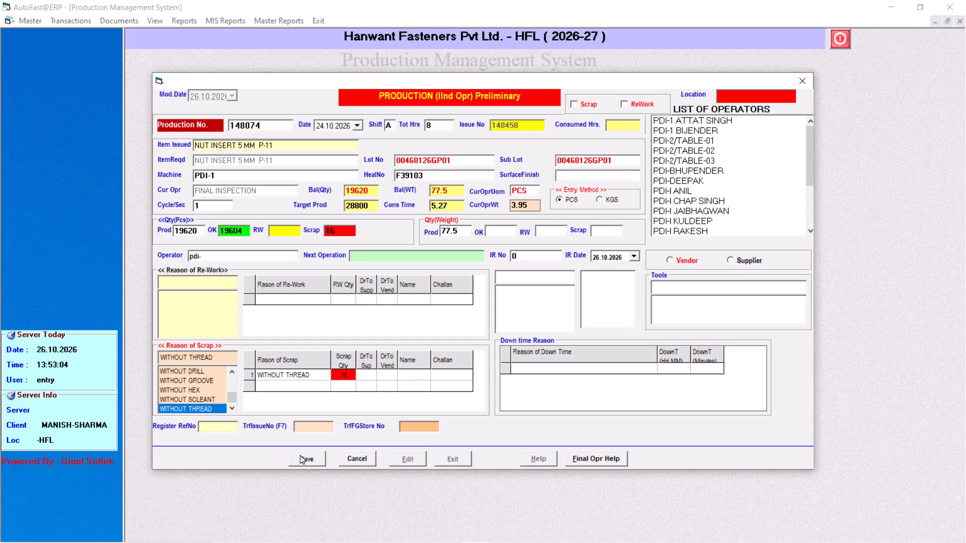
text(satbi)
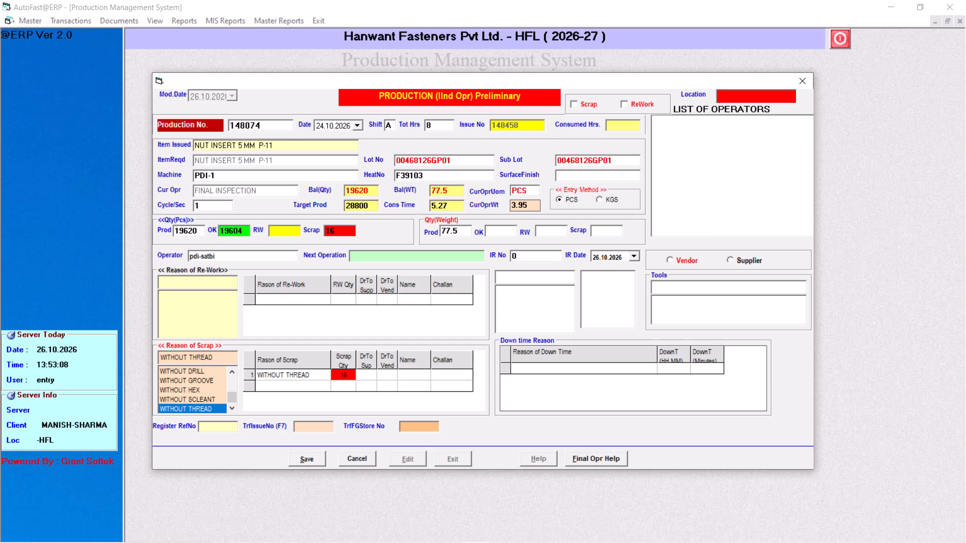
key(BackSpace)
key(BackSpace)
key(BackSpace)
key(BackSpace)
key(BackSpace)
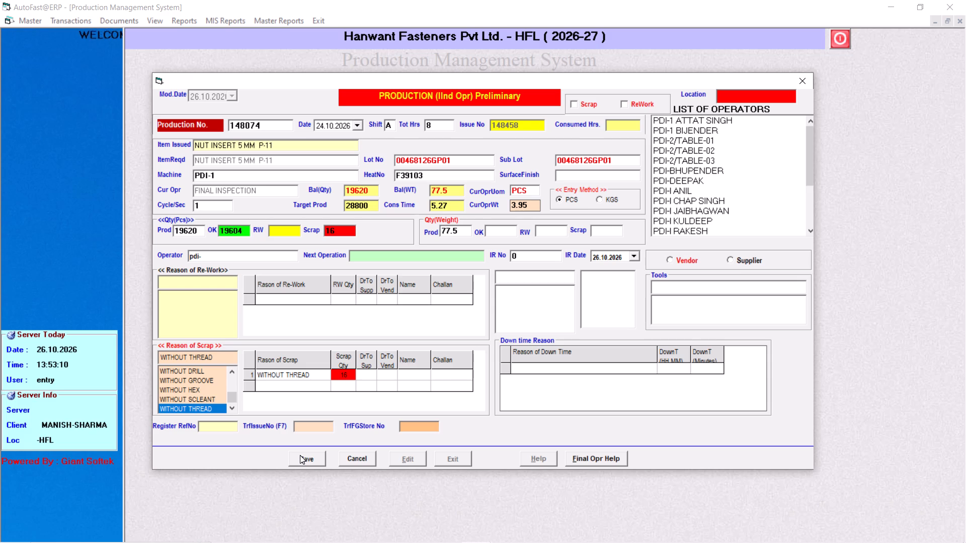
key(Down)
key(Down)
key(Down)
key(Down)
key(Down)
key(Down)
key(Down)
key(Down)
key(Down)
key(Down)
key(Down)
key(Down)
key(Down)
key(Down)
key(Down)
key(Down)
key(Down)
key(Down)
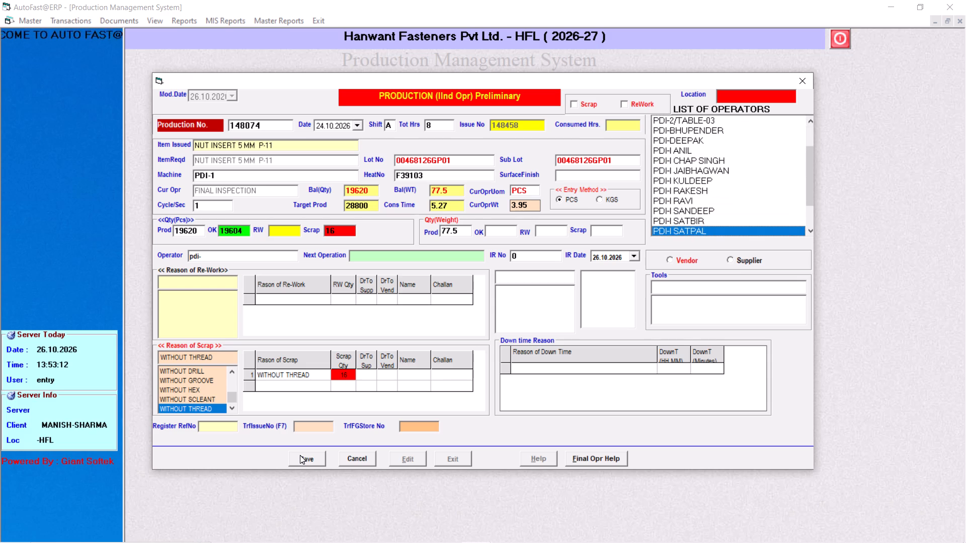
key(Up)
key(Return)
key(Return)
key(Return)
key(Return)
key(Return)
key(Return)
key(Return)
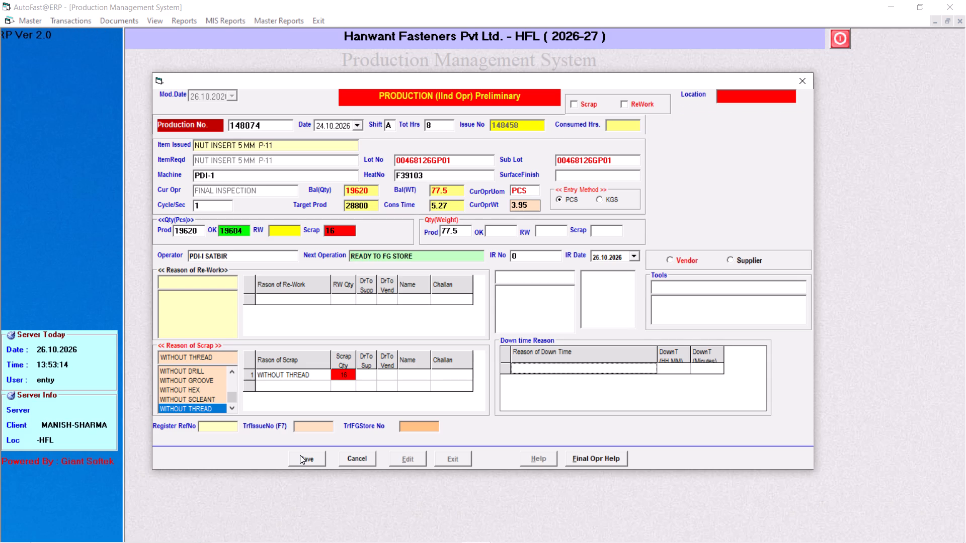
key(Return)
click(300, 455)
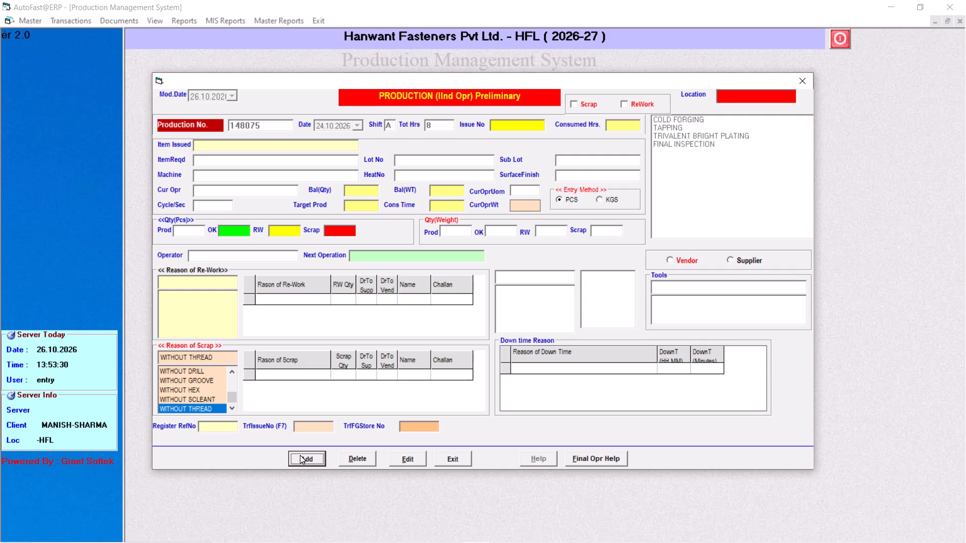
Add a production entry dated 24.10.2026 for issue 148459, keeping shift A and total hours 8.
key(Return)
key(Down)
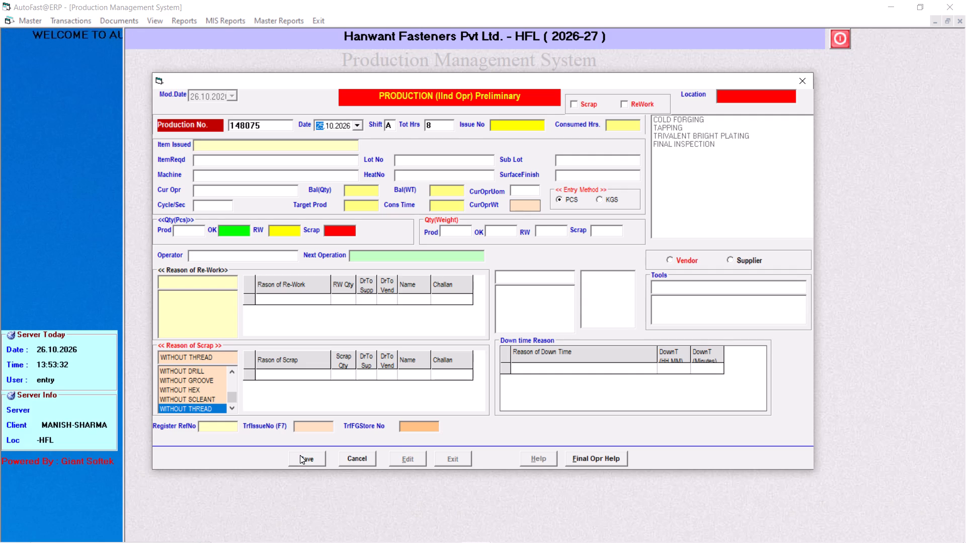
key(Down)
key(Return)
key(Return)
key(Return)
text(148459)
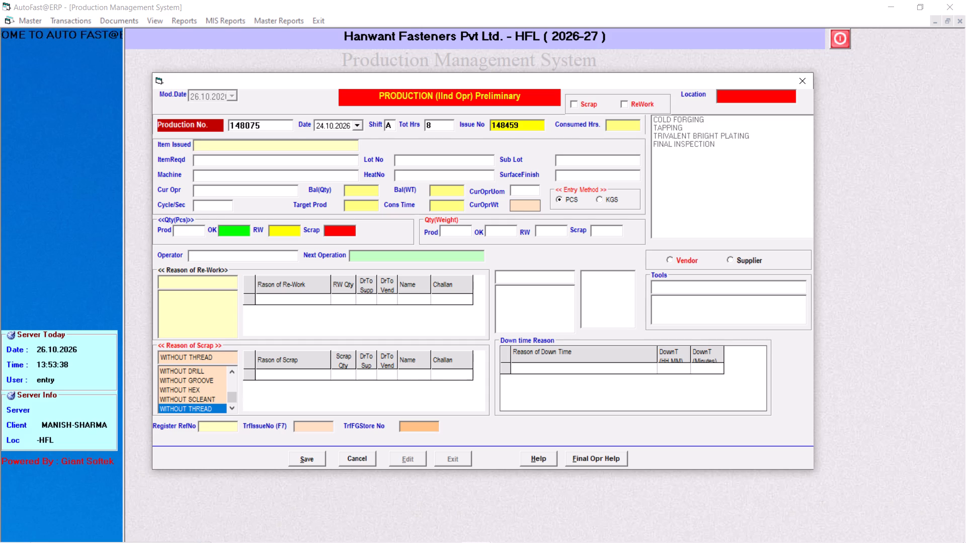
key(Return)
Keep machine PDI-1, set the cycle time to 1 second and accept the proposed produced quantity for issue 148459.
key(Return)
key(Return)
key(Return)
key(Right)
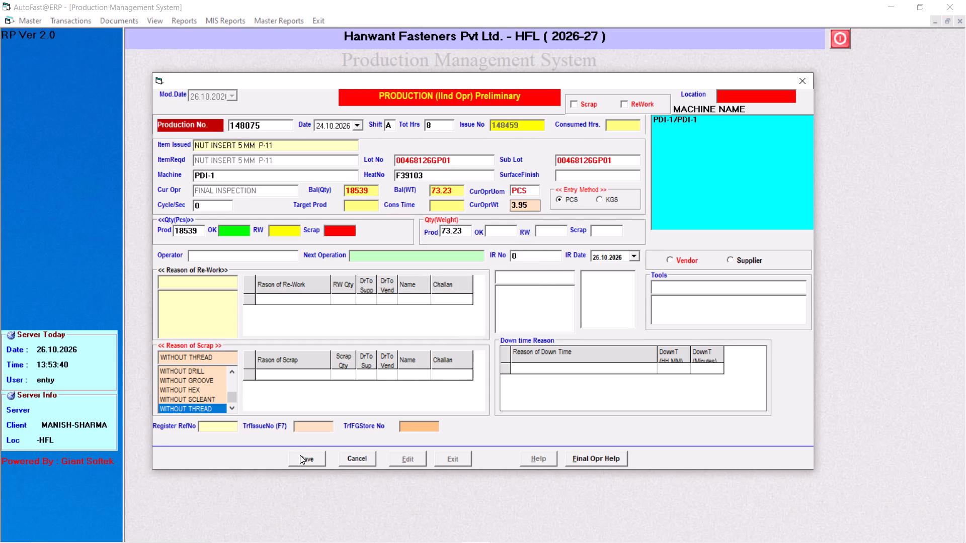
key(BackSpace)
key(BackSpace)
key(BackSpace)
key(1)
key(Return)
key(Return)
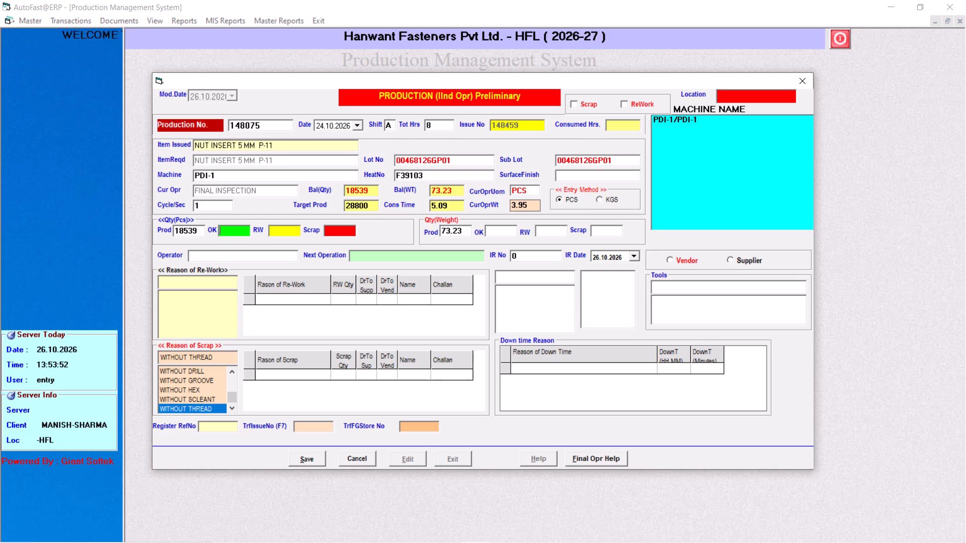
Set the OK quantity to 18525 pieces, clear the rework quantity and accept 14 pieces as scrap.
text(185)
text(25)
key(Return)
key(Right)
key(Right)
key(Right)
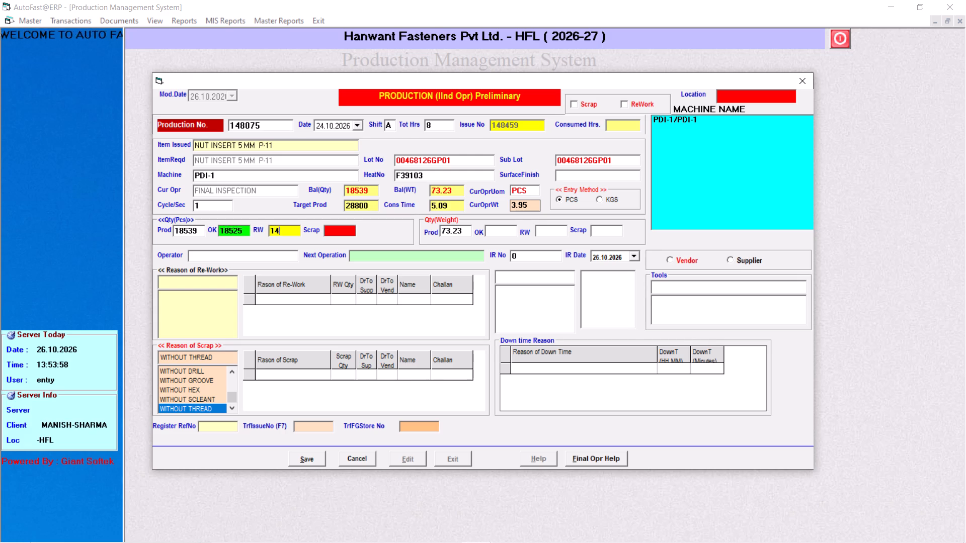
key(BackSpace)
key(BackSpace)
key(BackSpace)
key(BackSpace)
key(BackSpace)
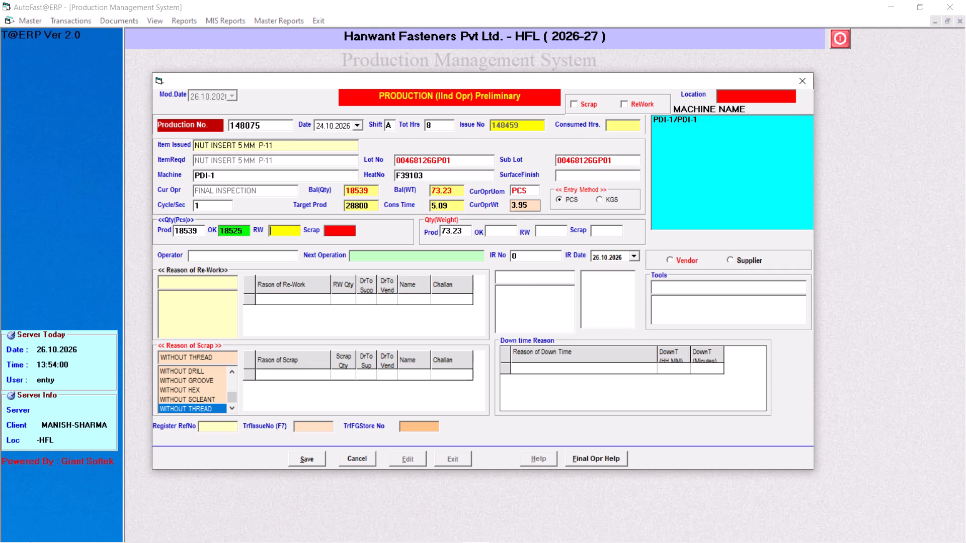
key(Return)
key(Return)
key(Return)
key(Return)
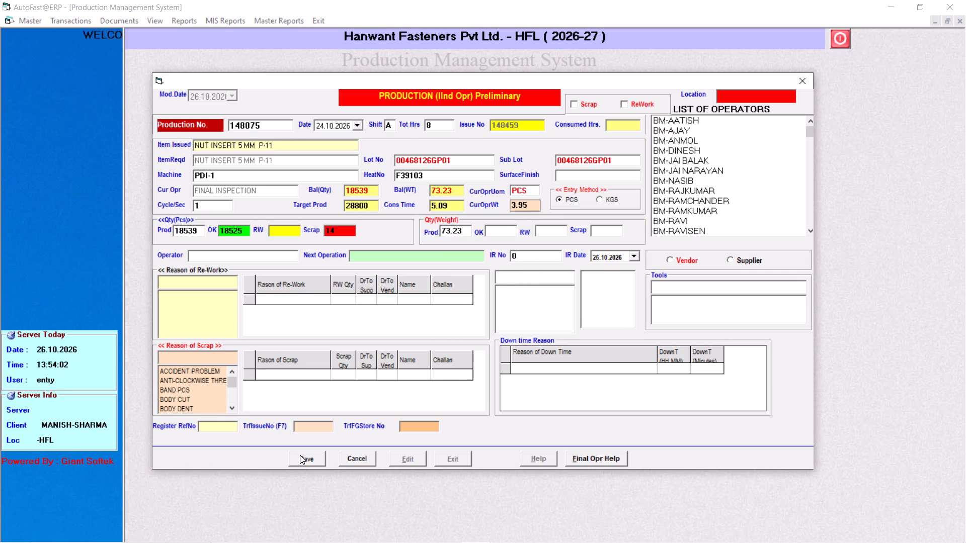
Assign operator PDI-MAHABIR with next operation READY TO FG STORE, save the entry for issue 148459 and close the production form.
click(220, 257)
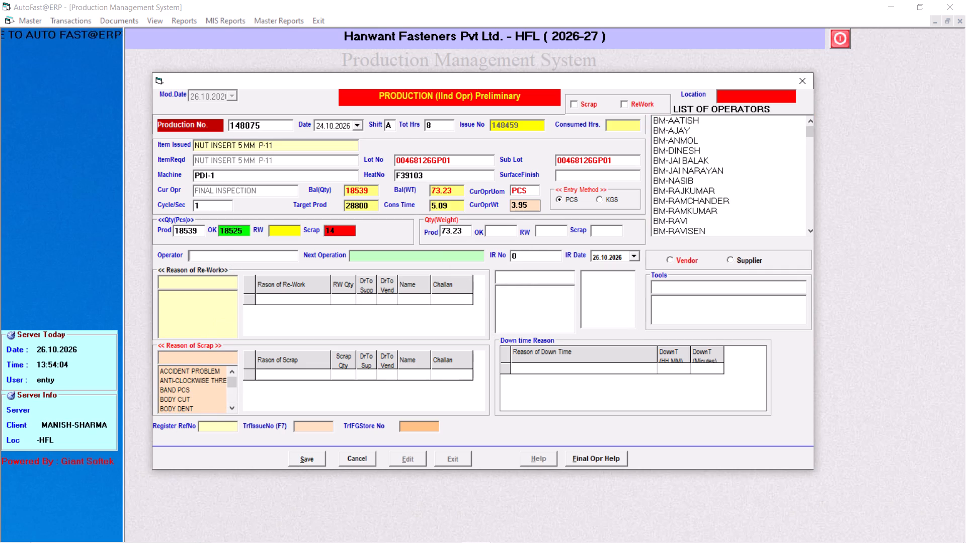
text(pdi-)
key(Down)
key(Down)
key(Down)
key(Down)
key(Down)
key(Down)
key(Down)
key(Down)
key(Down)
key(Down)
key(Down)
key(Down)
key(Down)
key(Down)
key(Down)
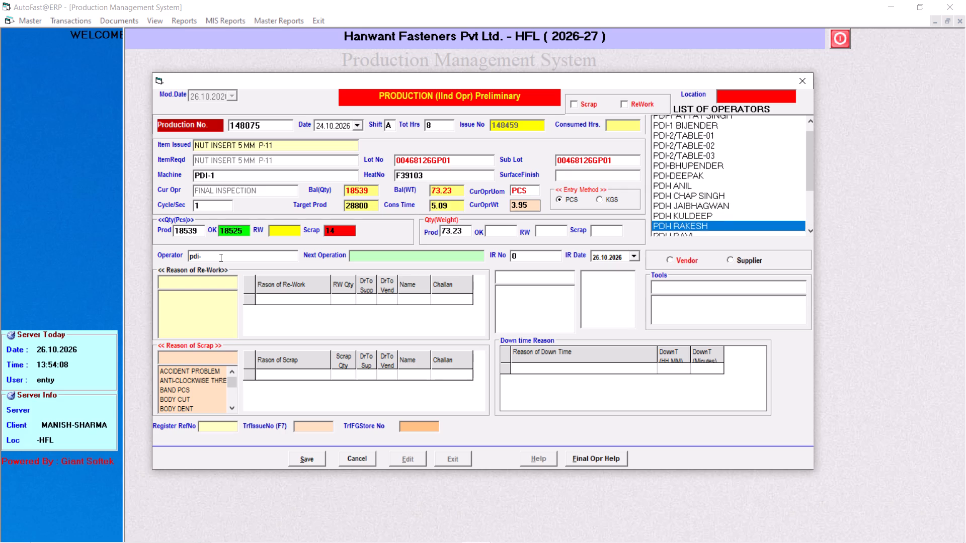
key(Down)
key(Down)
key(Down)
key(Down)
key(Down)
key(Down)
key(Up)
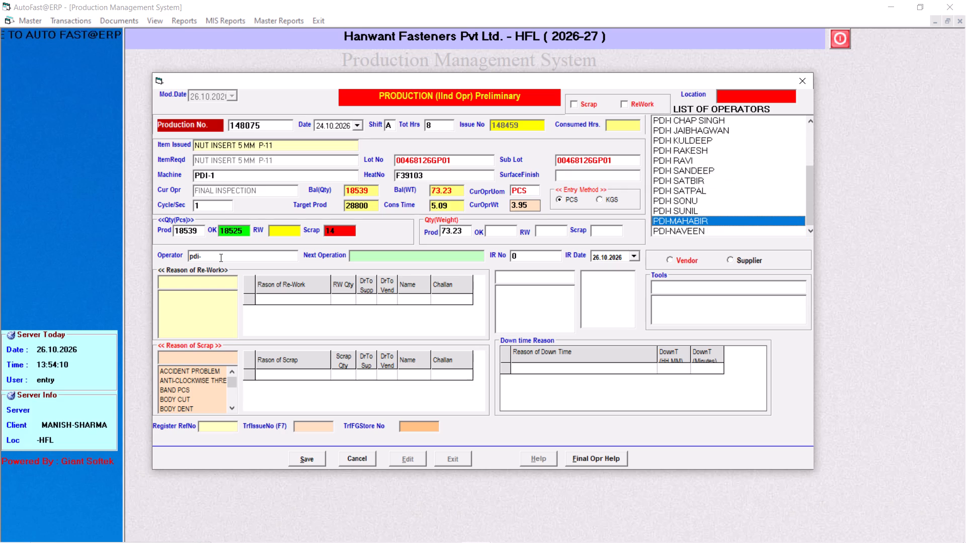
key(Return)
key(Return)
key(Return)
key(Return)
key(Return)
key(Return)
key(Return)
key(Return)
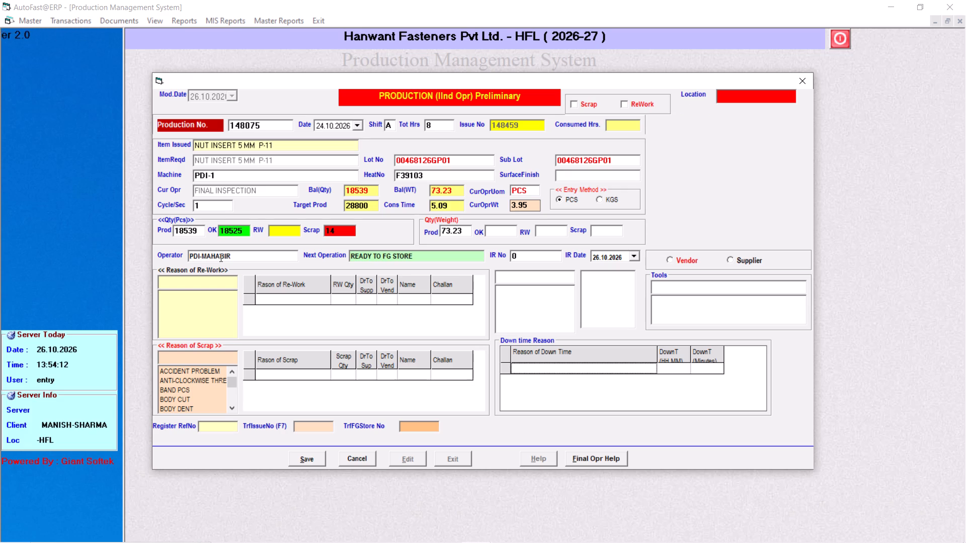
click(303, 456)
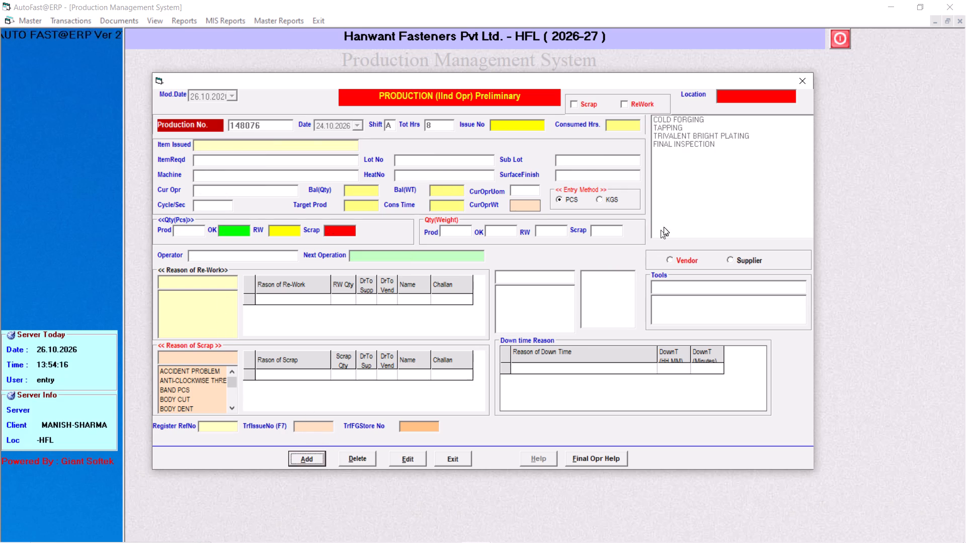
click(796, 85)
Check the in-house production items pending for inspection as on 26.10.2026 for all operations except final.
click(158, 20)
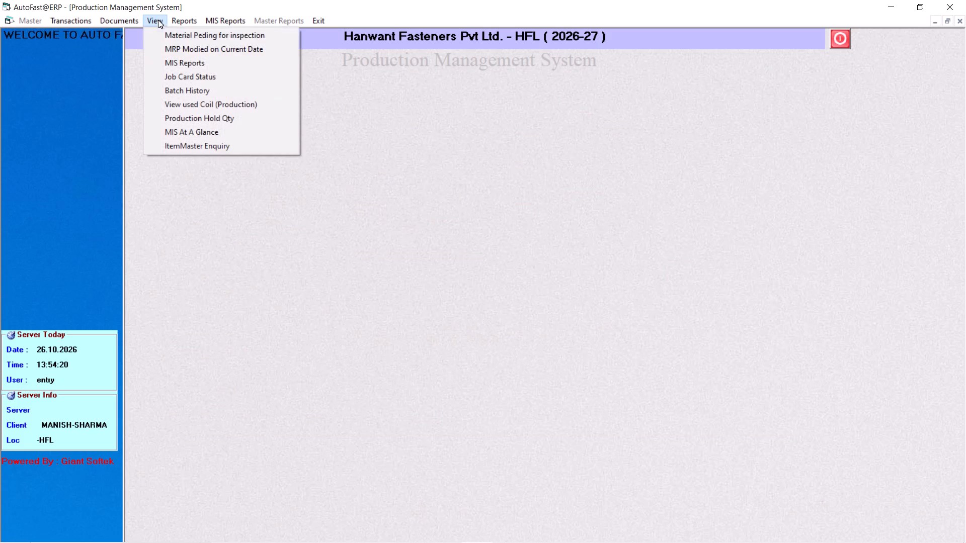
click(168, 32)
key(Return)
key(Return)
key(Return)
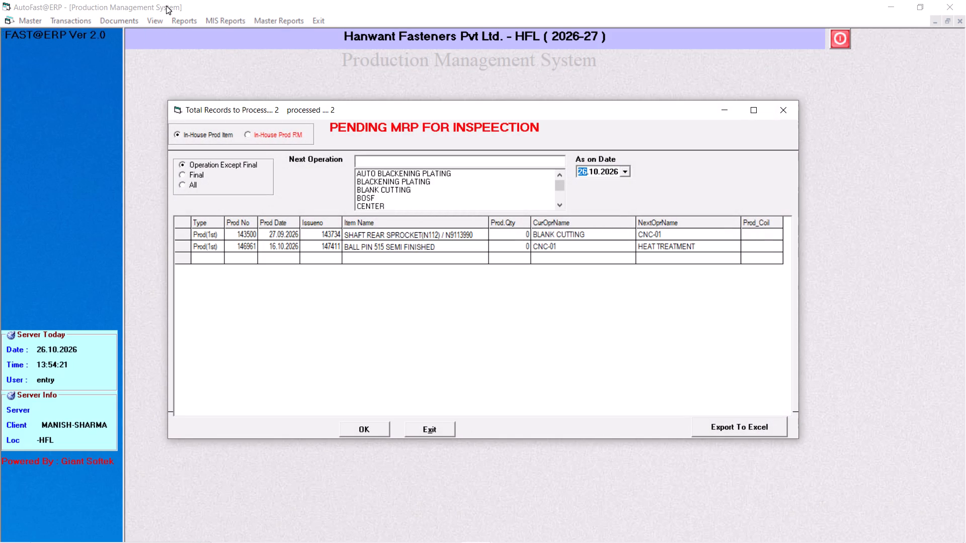
key(Return)
key(Return)
key(Return)
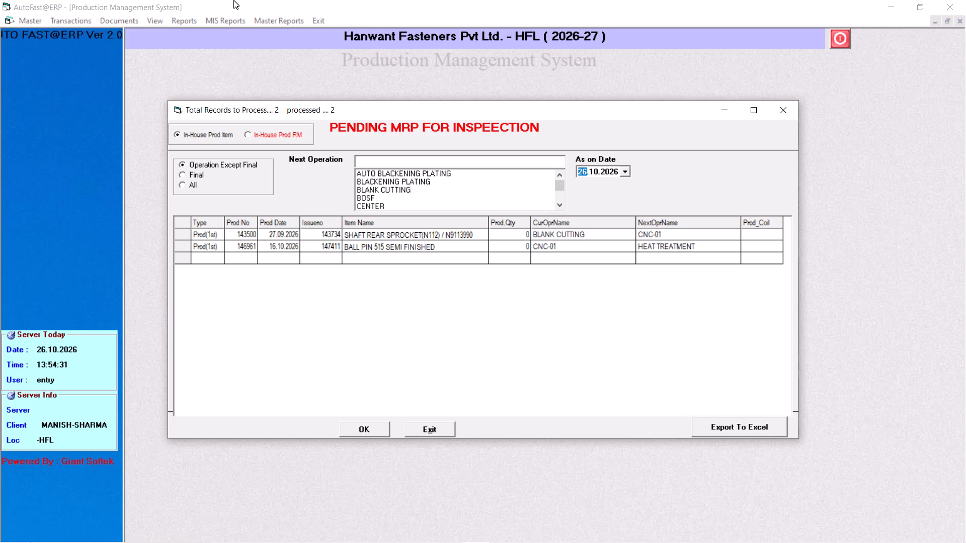
click(799, 112)
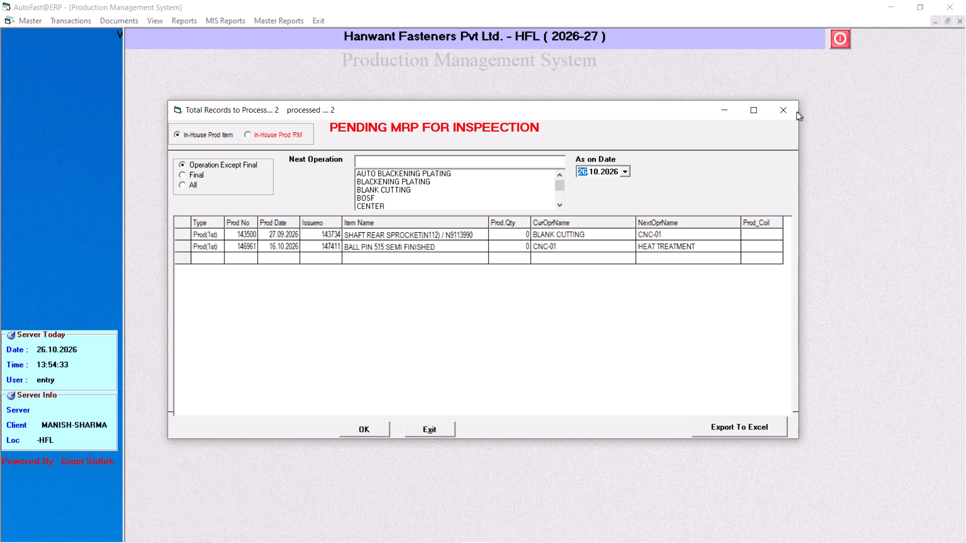
click(792, 110)
Run the second-operation job card status report for pending job cards from 26.08.2026 to 26.10.2026.
click(191, 20)
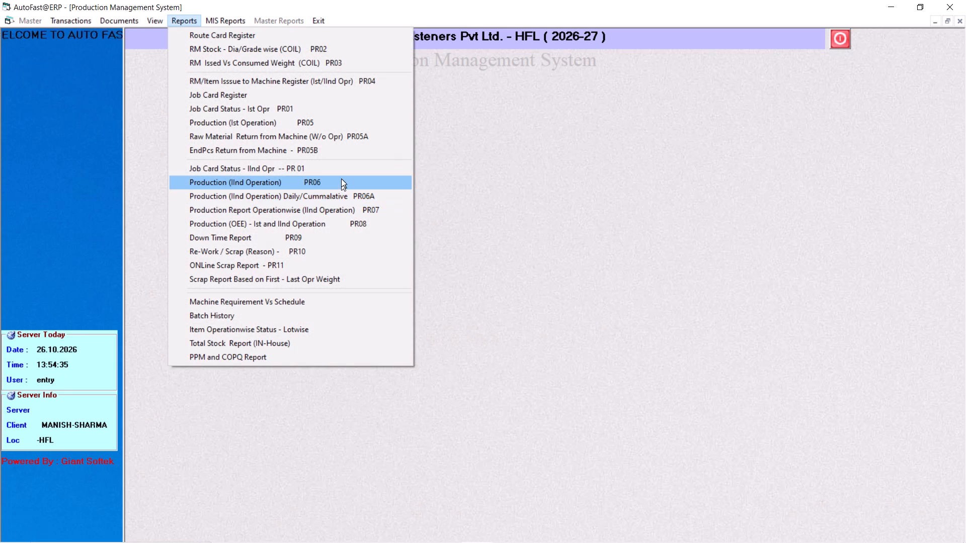
click(340, 168)
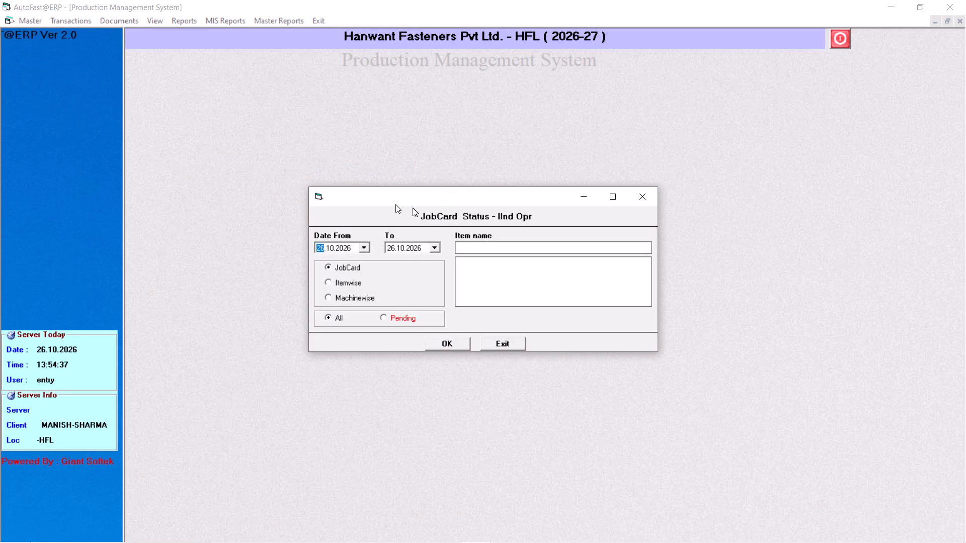
click(392, 312)
click(329, 246)
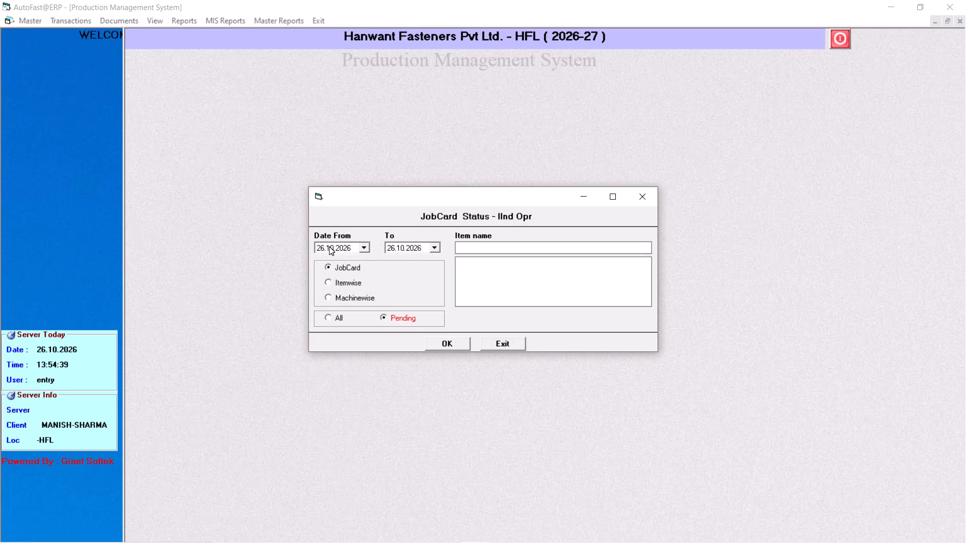
key(Down)
key(Down)
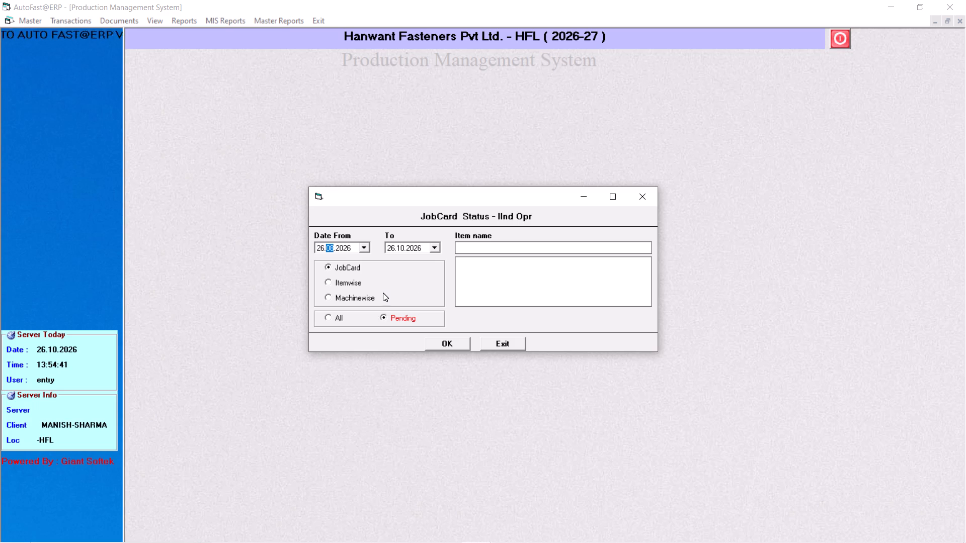
click(442, 342)
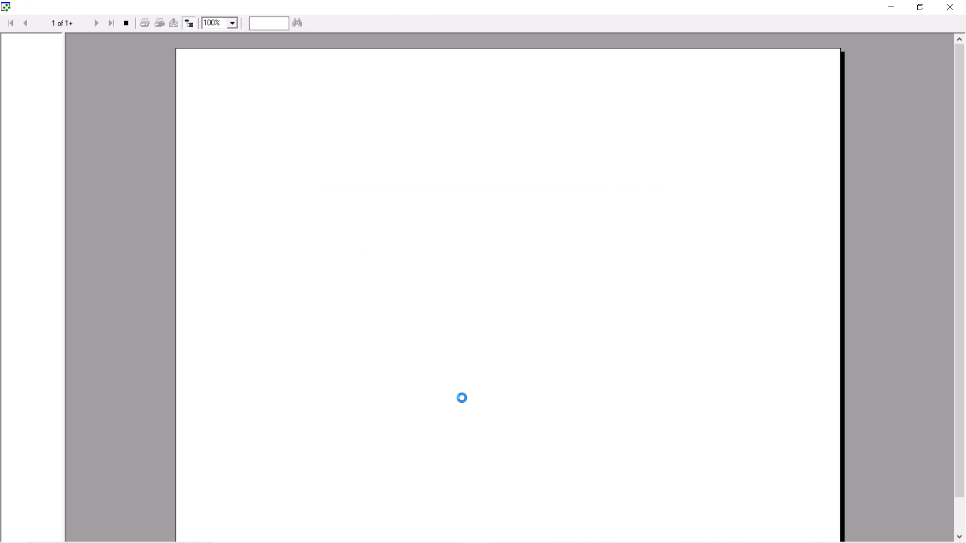
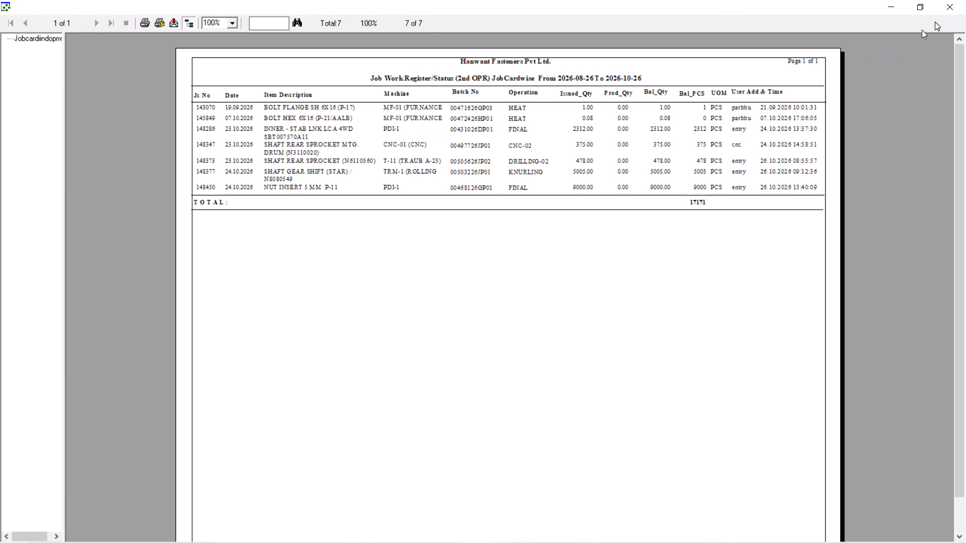
Close the job card report and start a second-operation preliminary production entry dated 24.10.2026, shift A, 8 total hours.
click(949, 4)
click(635, 192)
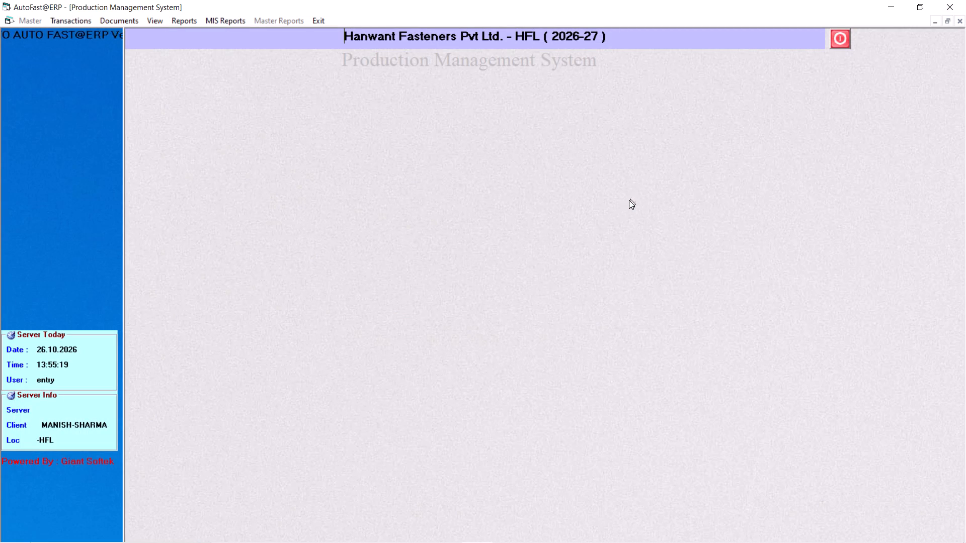
drag(77, 27, 74, 23)
click(74, 15)
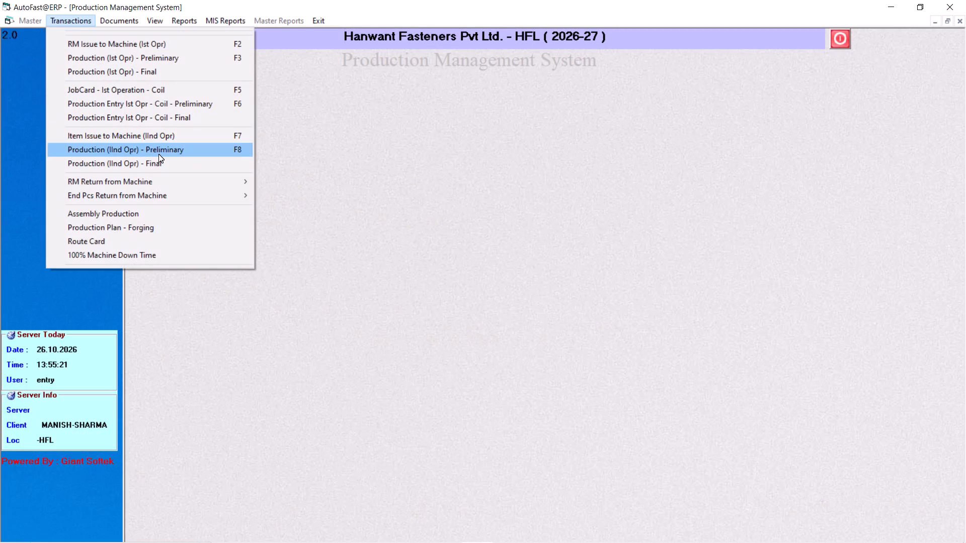
click(158, 154)
key(Return)
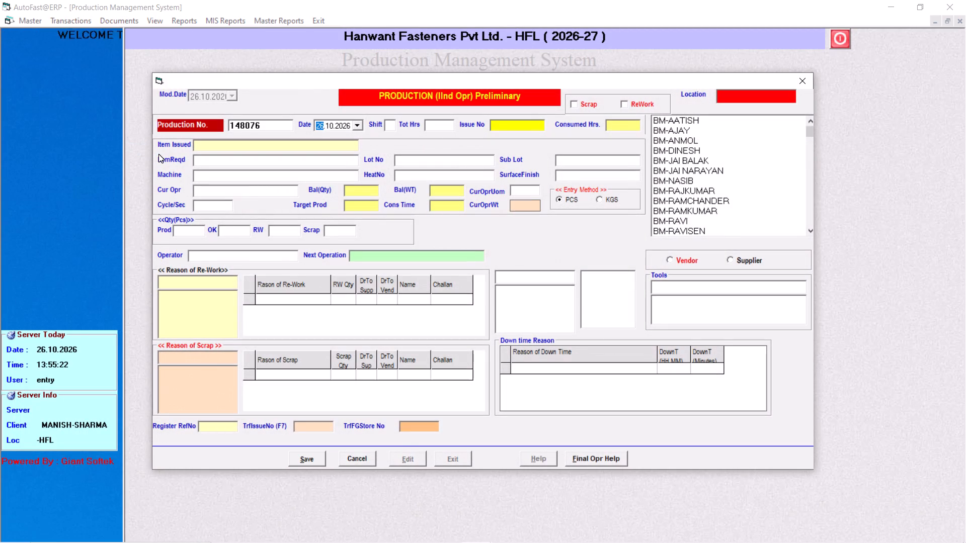
key(Down)
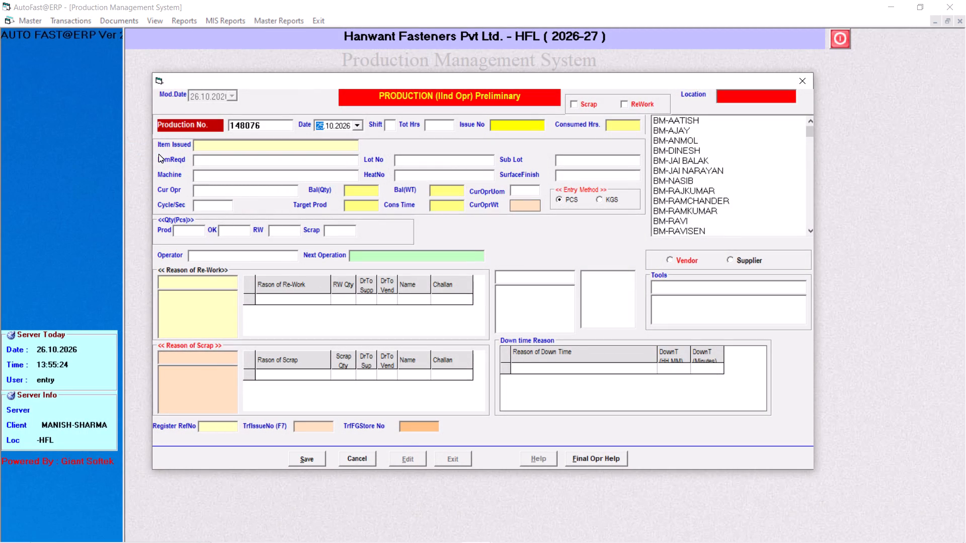
key(Down)
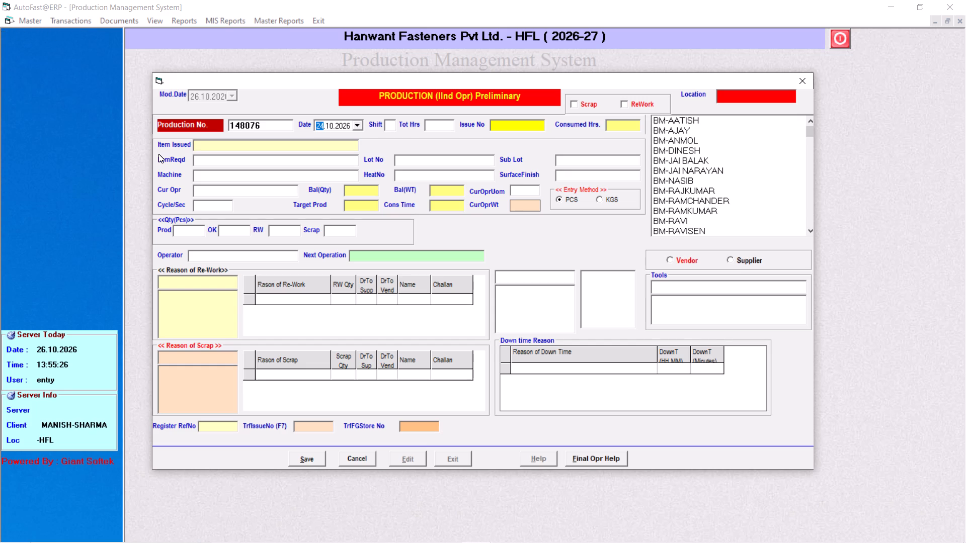
key(Return)
key(a)
key(Return)
key(8)
key(Return)
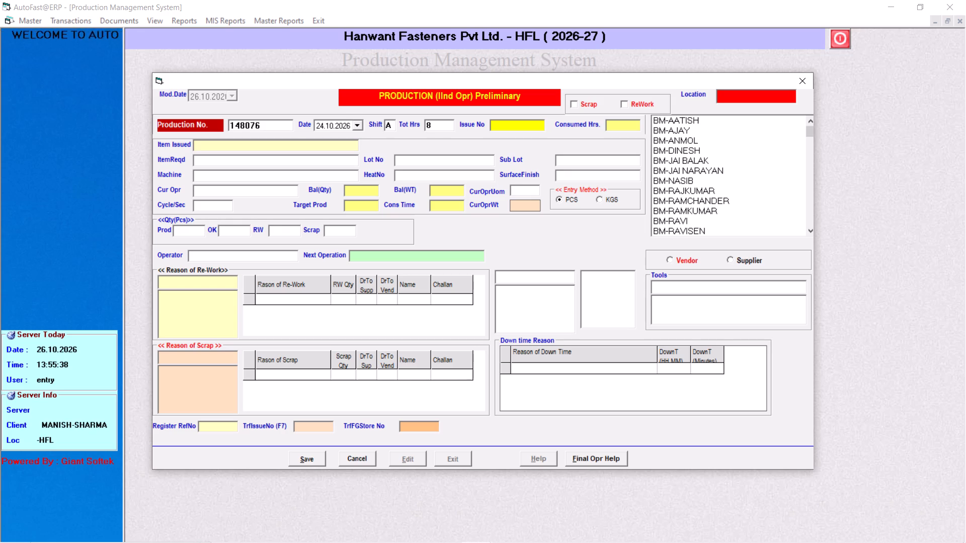
Load issue 148286 on PDI-1, set its cycle time to 1 second and the OK quantity to 2312 pieces.
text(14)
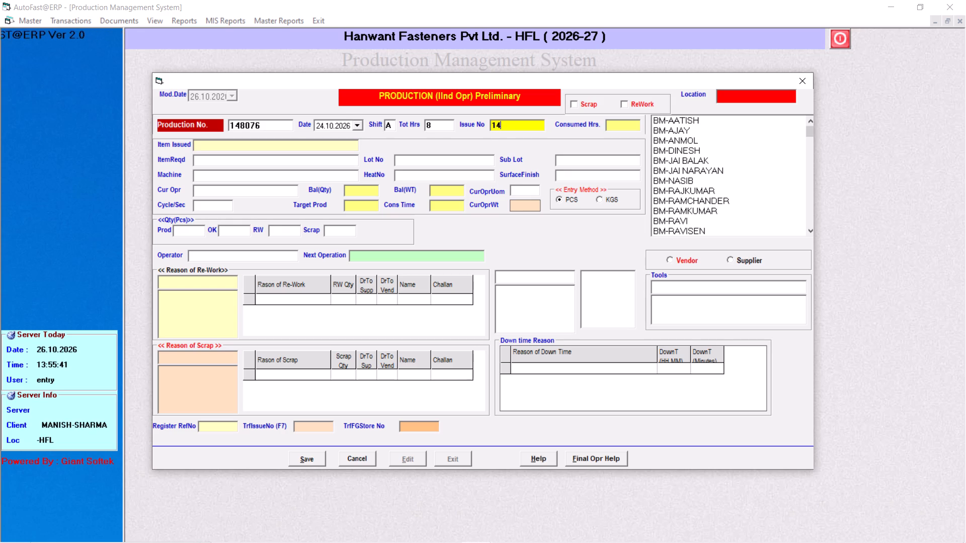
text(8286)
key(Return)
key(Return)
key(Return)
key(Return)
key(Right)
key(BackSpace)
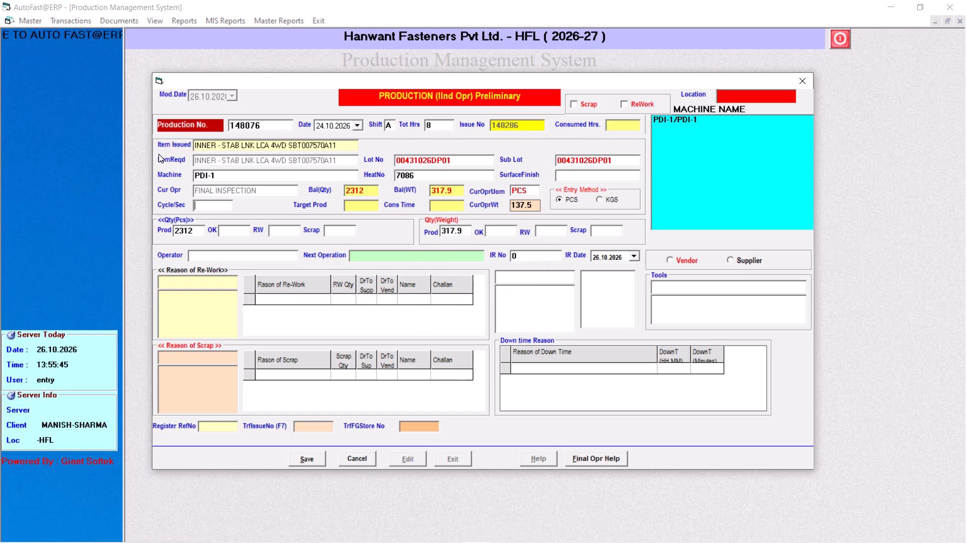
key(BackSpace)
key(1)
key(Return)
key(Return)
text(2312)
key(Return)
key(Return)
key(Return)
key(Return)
Assign operator PDI-I KULDEEP with next operation READY TO FG STORE and save the entry for issue 148286.
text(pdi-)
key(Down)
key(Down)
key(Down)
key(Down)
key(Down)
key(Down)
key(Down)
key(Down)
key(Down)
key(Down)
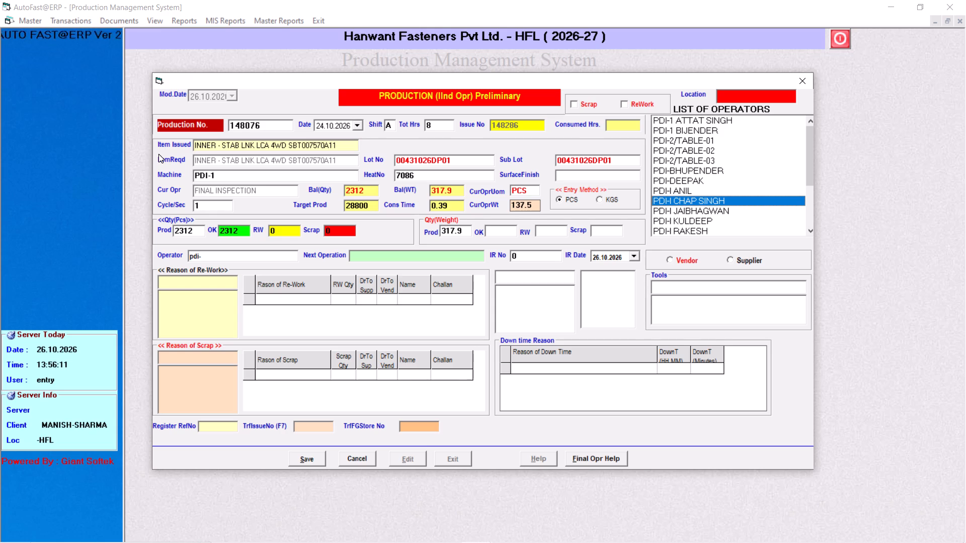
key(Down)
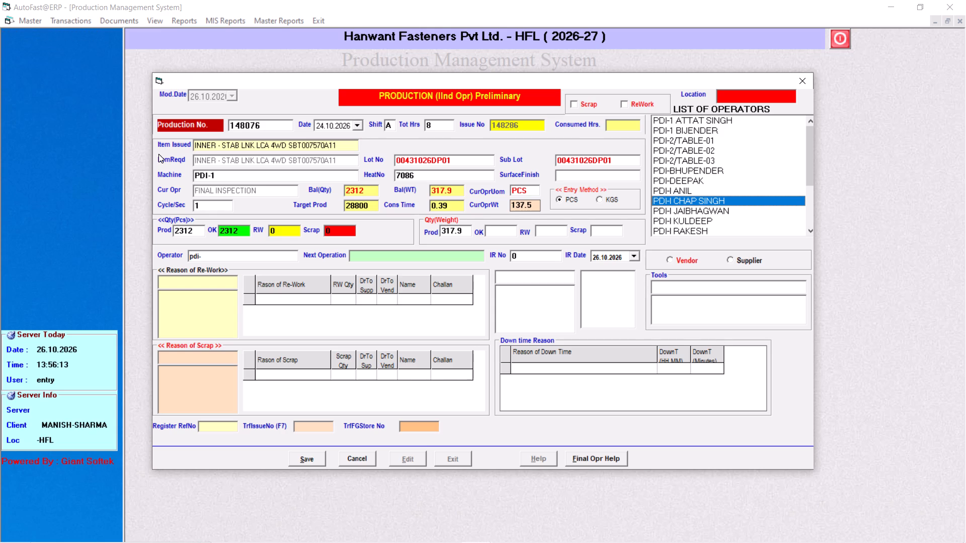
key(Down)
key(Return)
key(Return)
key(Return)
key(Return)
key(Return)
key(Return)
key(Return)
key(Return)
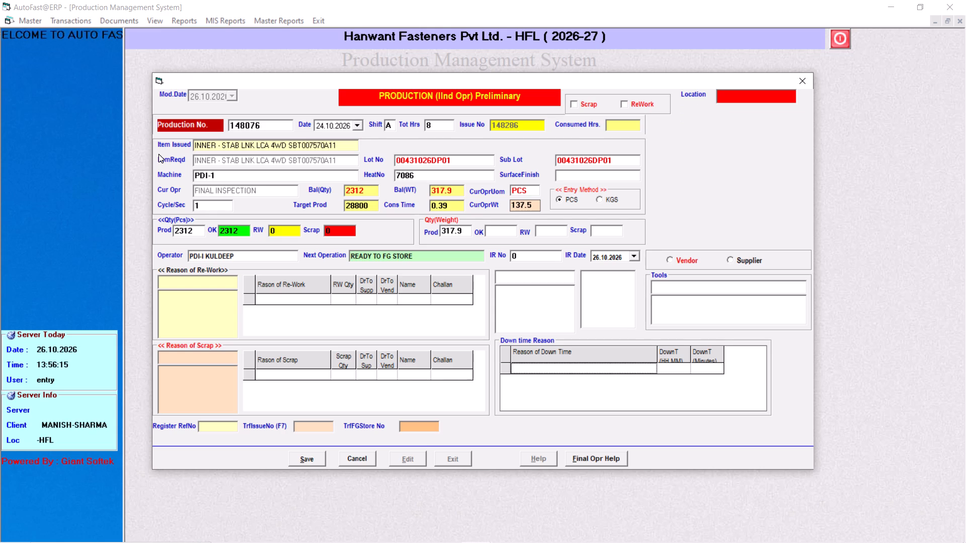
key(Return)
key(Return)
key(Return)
click(304, 458)
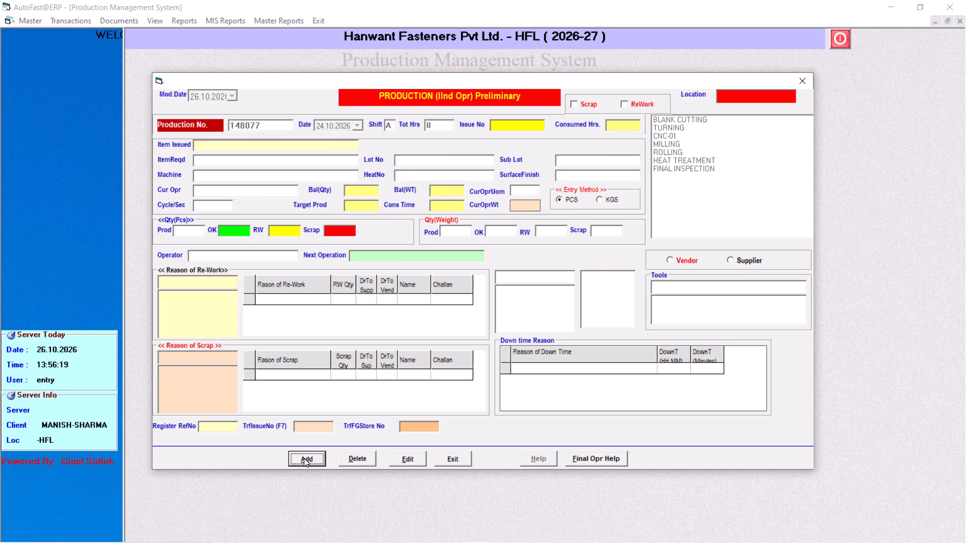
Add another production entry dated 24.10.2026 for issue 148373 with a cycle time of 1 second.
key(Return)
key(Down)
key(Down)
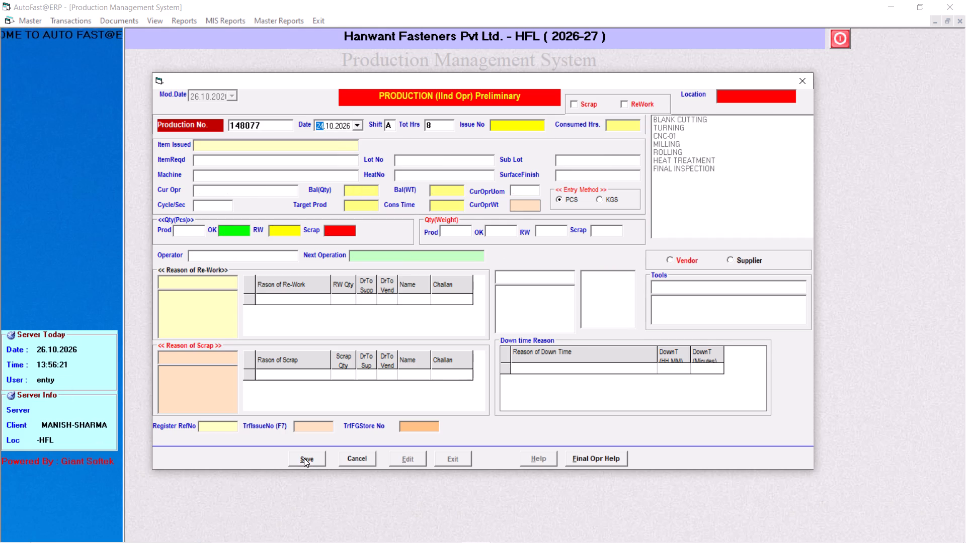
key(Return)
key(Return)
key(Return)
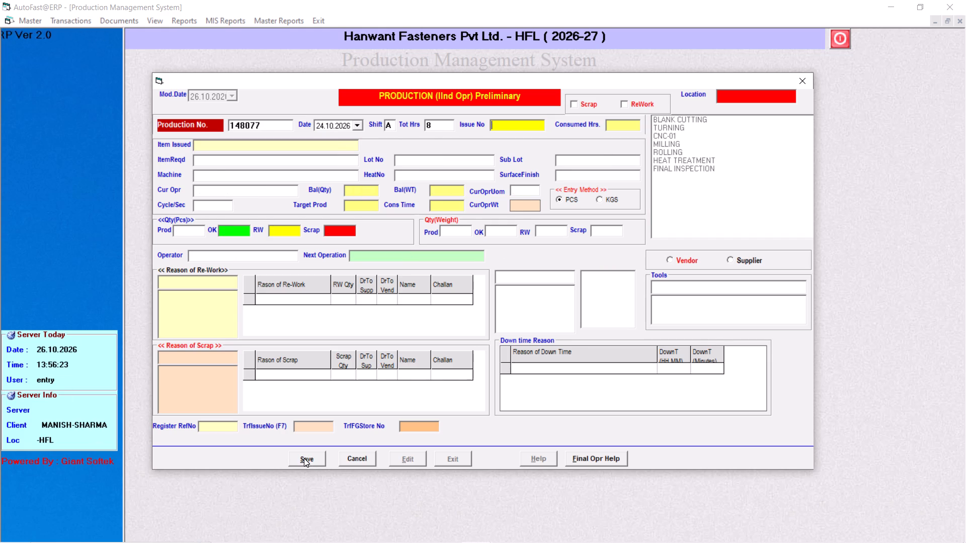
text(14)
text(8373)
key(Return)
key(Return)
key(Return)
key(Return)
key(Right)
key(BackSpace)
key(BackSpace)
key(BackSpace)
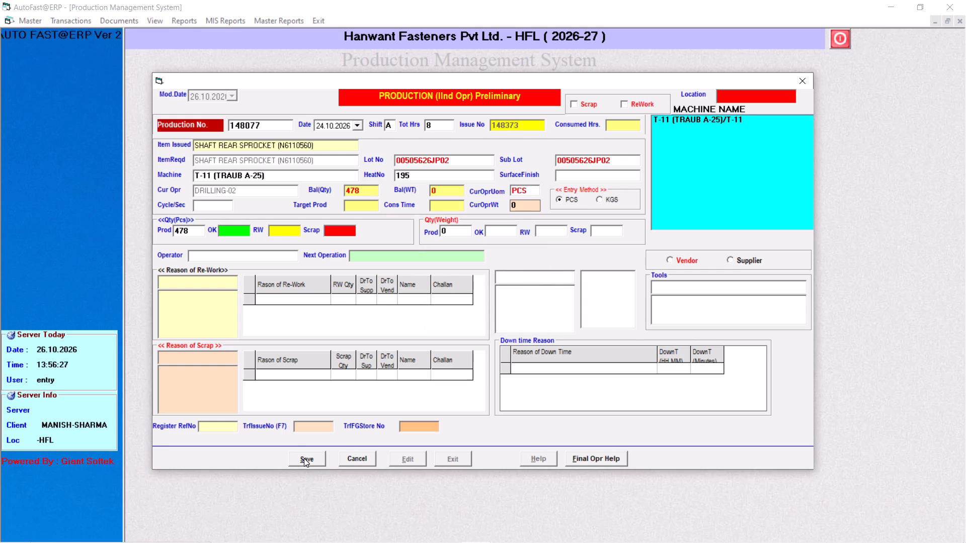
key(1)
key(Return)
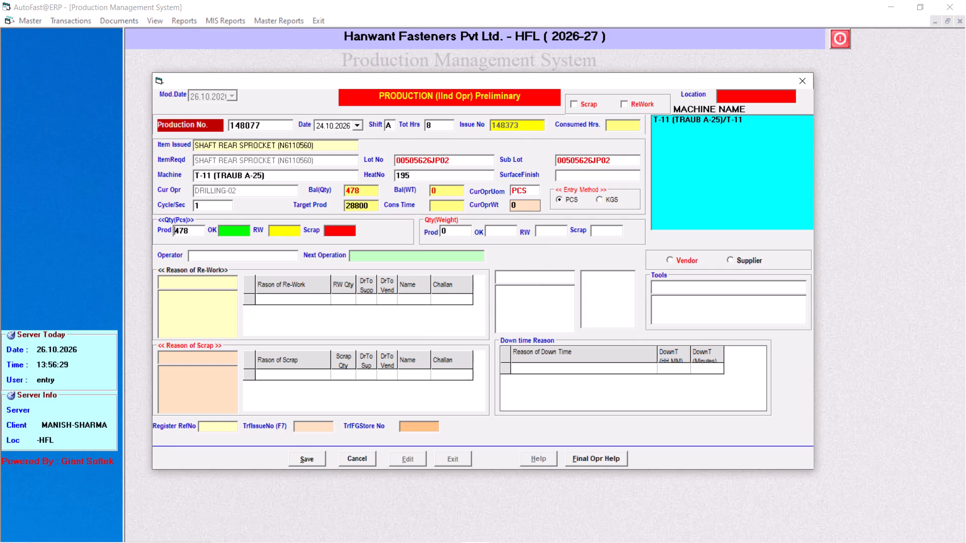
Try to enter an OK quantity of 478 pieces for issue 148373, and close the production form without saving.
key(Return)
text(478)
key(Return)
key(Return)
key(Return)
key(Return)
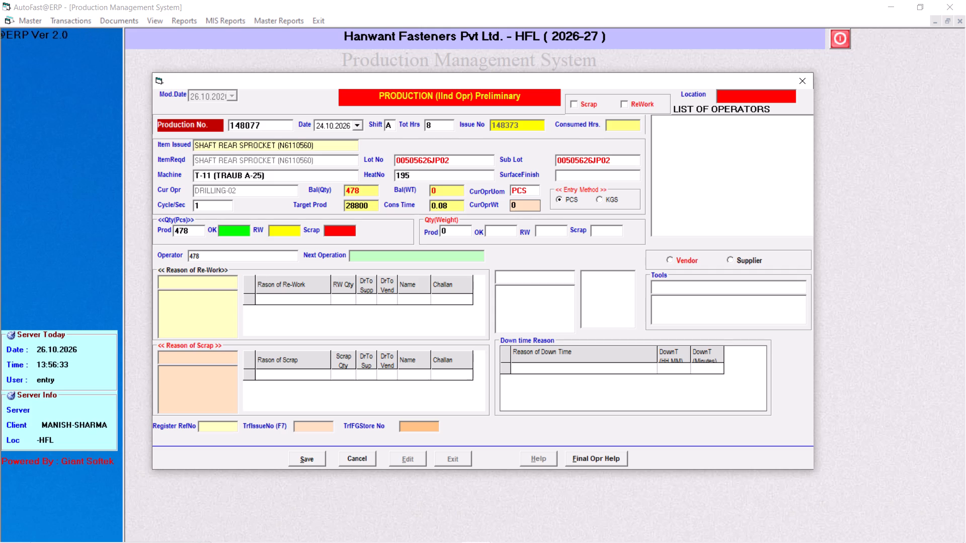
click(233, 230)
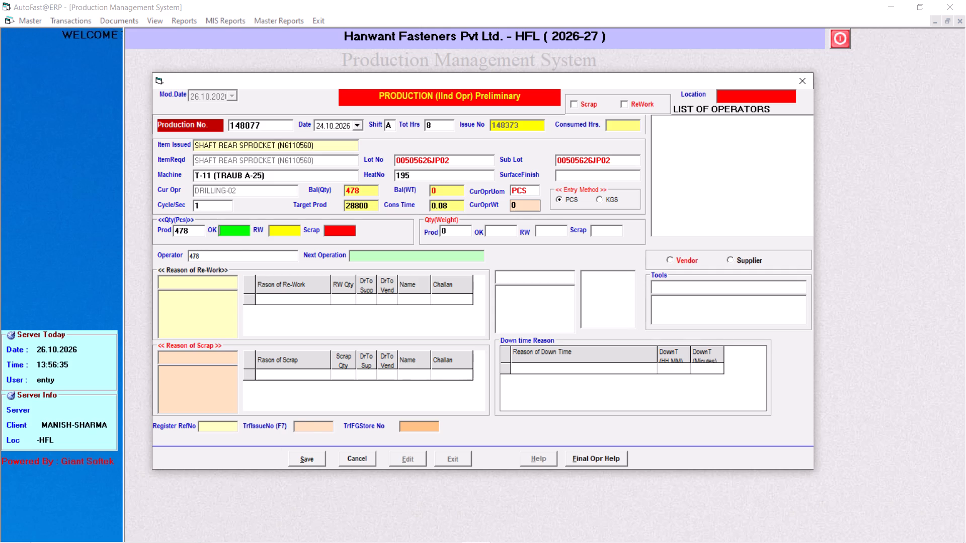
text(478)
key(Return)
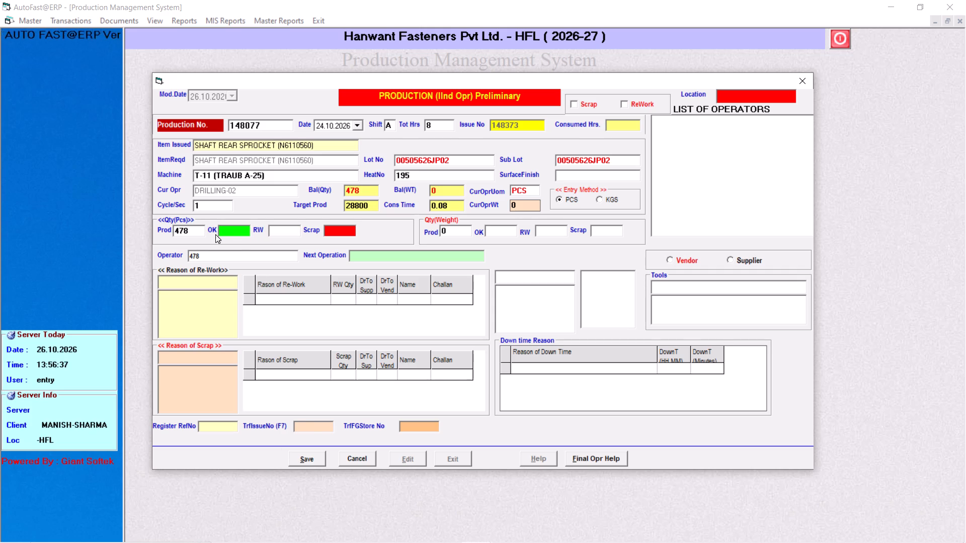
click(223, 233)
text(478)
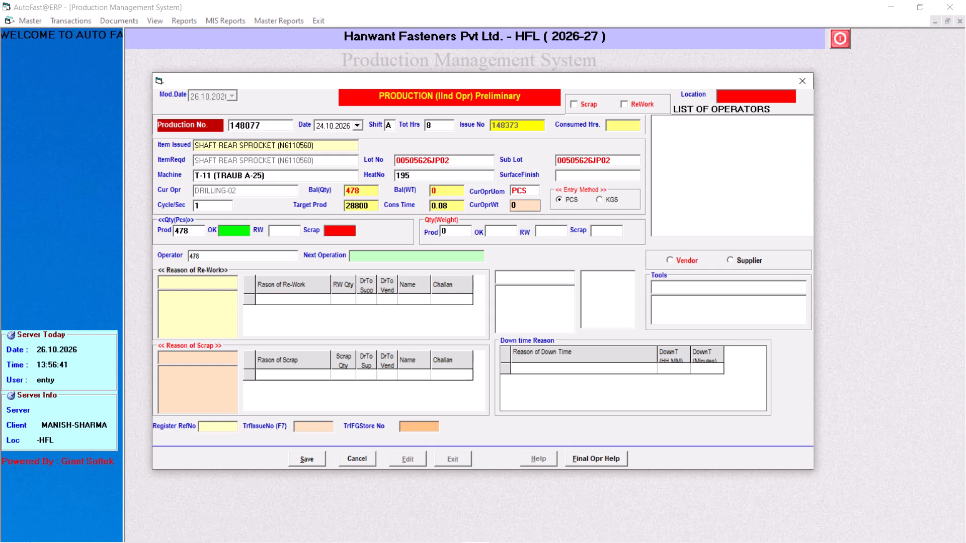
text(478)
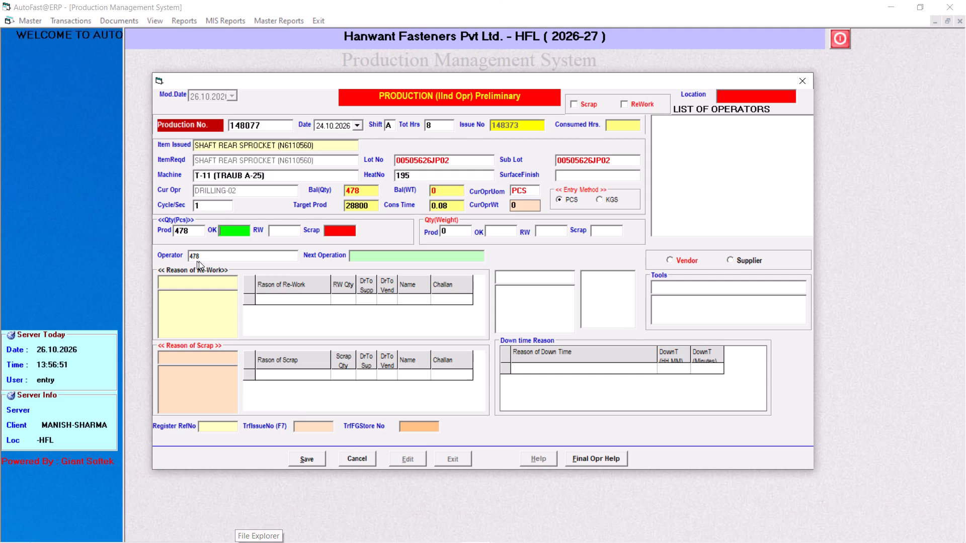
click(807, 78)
Start a new second-operation preliminary production entry dated 24.10.2026, shift A, 8 total hours.
click(61, 19)
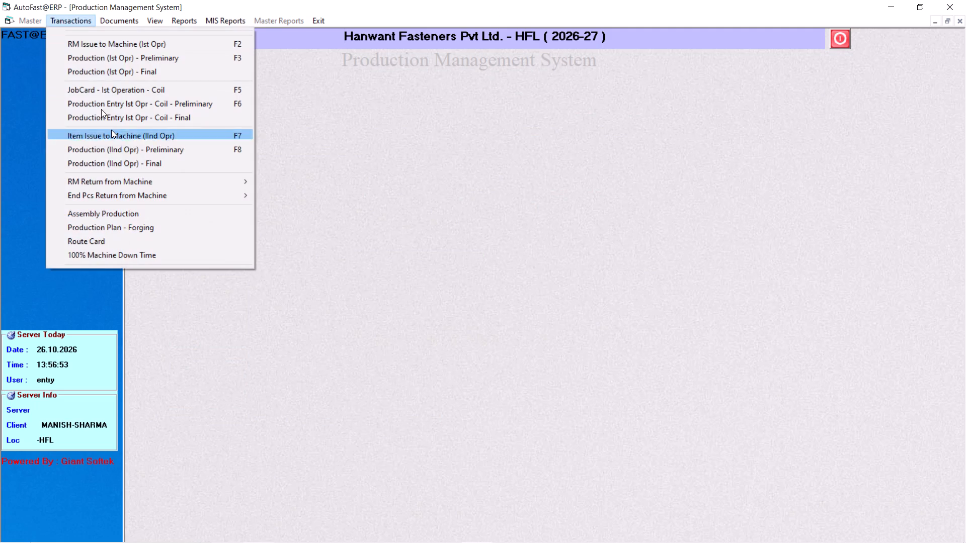
click(128, 145)
key(Return)
key(Down)
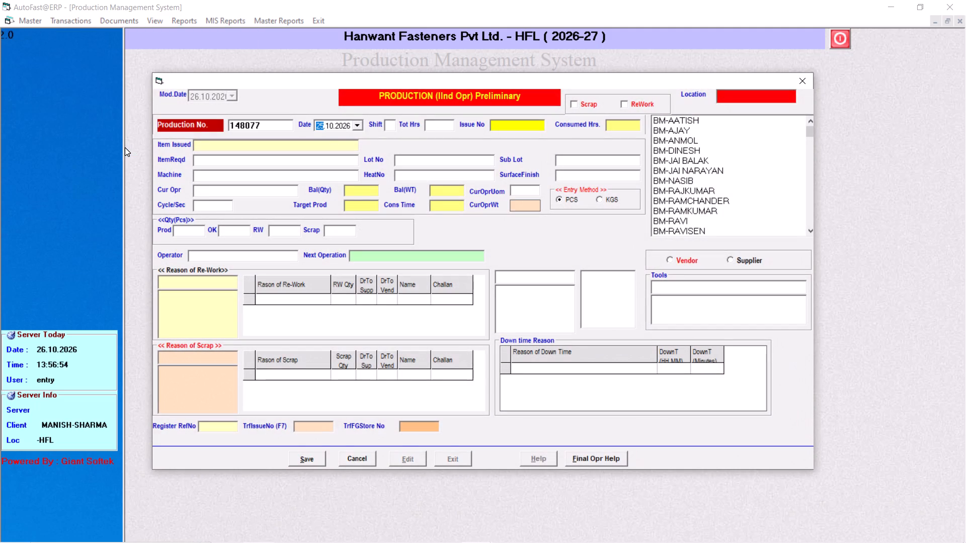
key(Down)
key(Return)
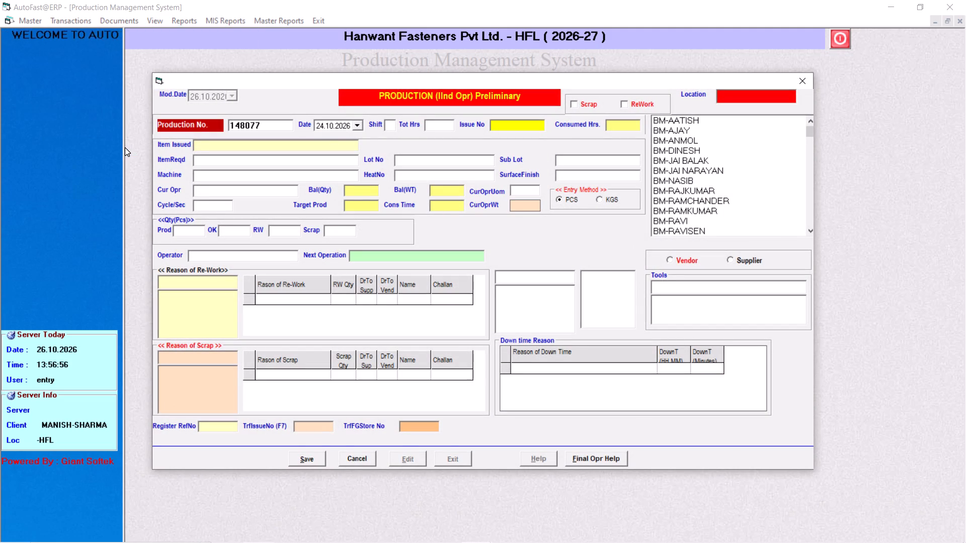
key(a)
key(Return)
key(8)
key(Return)
Load issue 148373 on machine T-11, set its cycle time to 1 second and accept the produced quantity.
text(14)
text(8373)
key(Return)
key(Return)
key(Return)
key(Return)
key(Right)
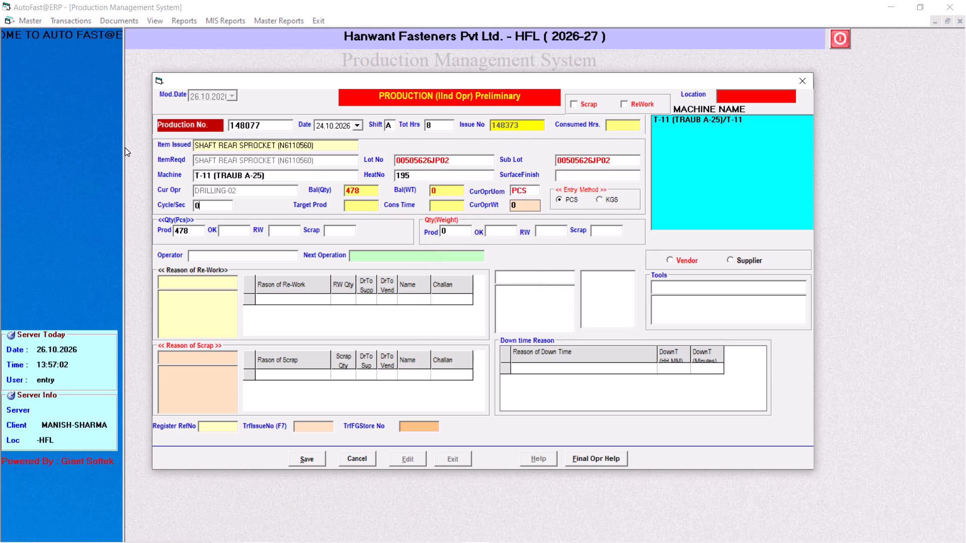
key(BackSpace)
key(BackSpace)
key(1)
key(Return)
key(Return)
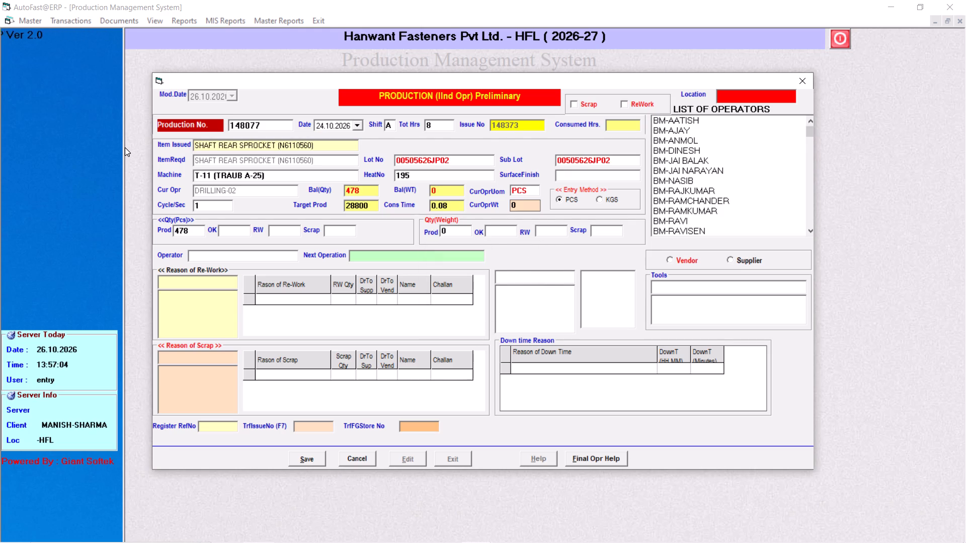
Assign operator T-AJAY with next operation CNC-01 and save the entry for issue 148373.
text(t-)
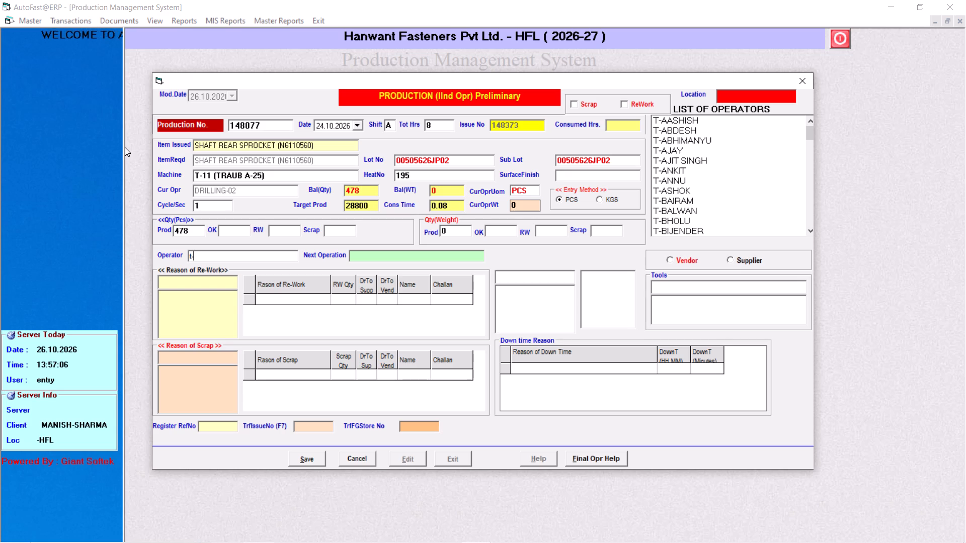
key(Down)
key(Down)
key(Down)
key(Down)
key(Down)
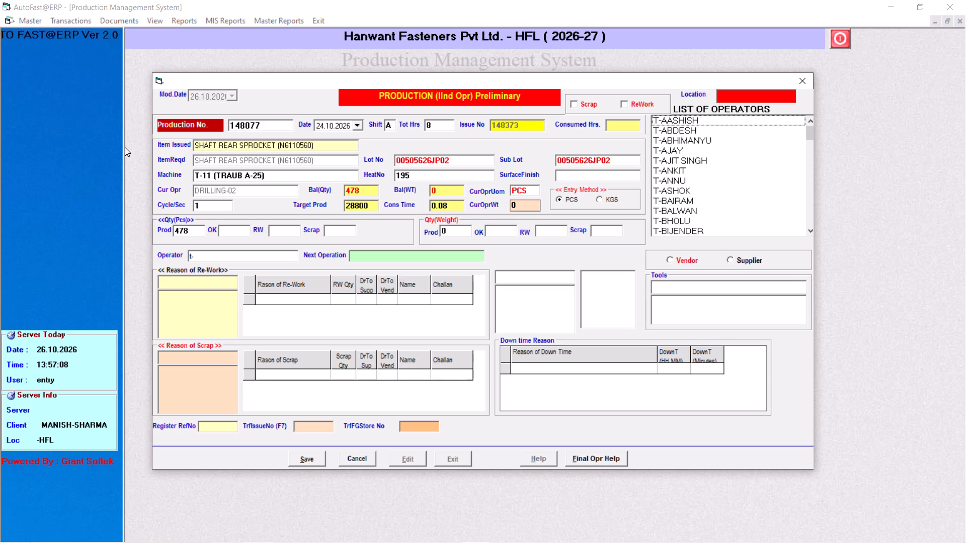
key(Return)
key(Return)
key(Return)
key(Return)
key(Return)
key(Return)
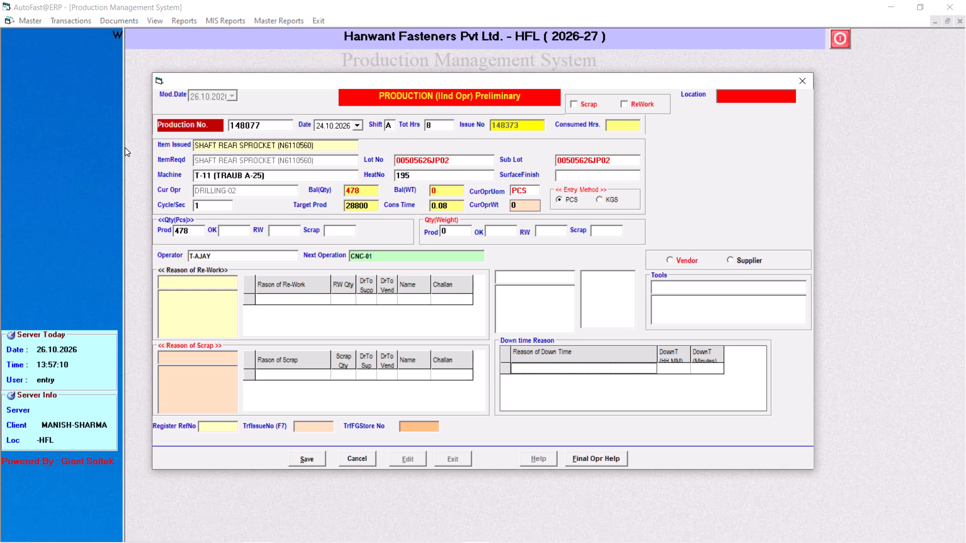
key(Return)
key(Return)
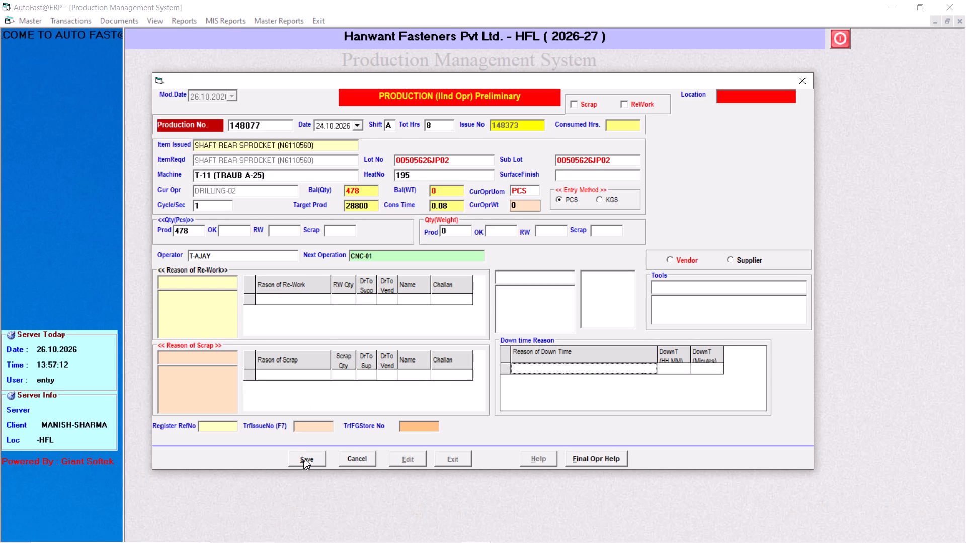
click(307, 457)
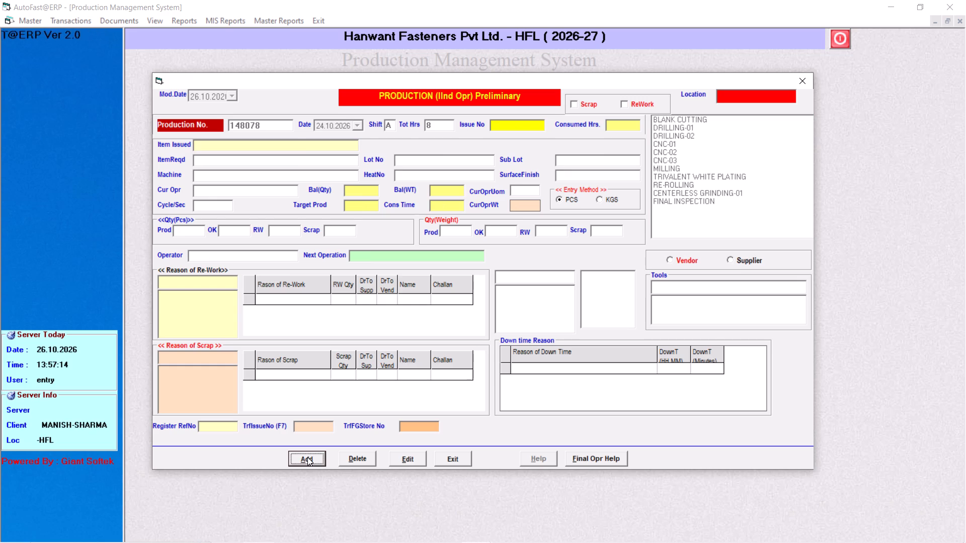
Add another preliminary production entry dated 24.10.2026, keeping shift A and 8 total hours.
key(Return)
key(Down)
key(Down)
key(Return)
key(Return)
key(Return)
Load issue 148377 on machine TRM-1, set its cycle time to 1 second and accept the produced quantity.
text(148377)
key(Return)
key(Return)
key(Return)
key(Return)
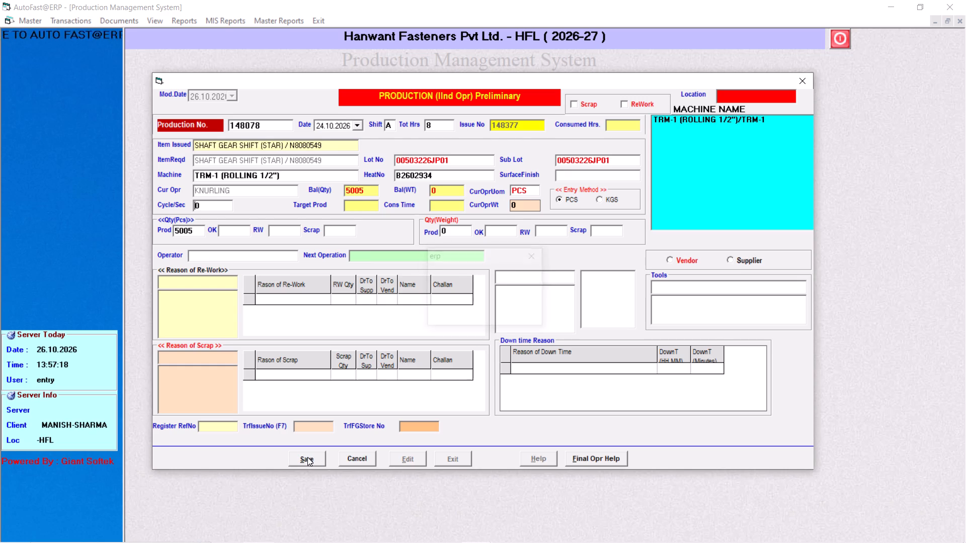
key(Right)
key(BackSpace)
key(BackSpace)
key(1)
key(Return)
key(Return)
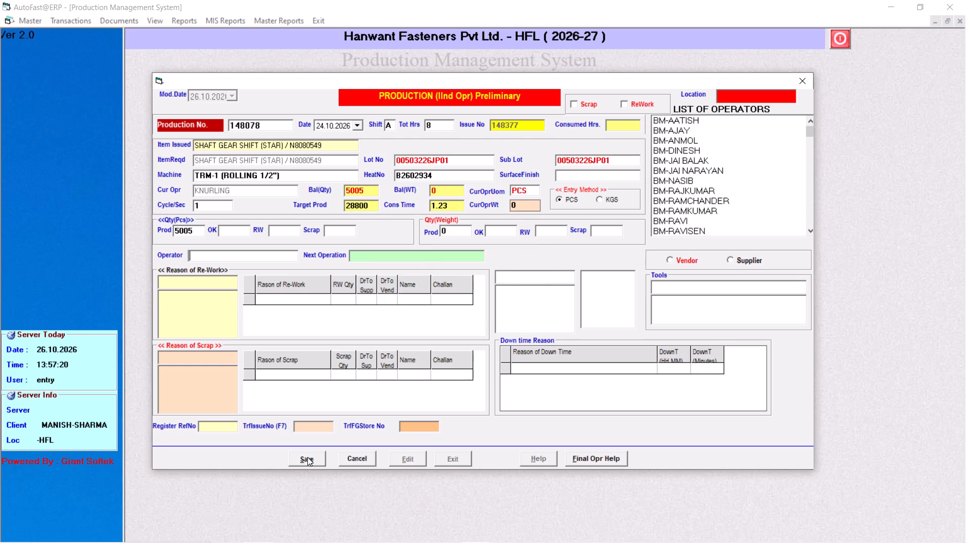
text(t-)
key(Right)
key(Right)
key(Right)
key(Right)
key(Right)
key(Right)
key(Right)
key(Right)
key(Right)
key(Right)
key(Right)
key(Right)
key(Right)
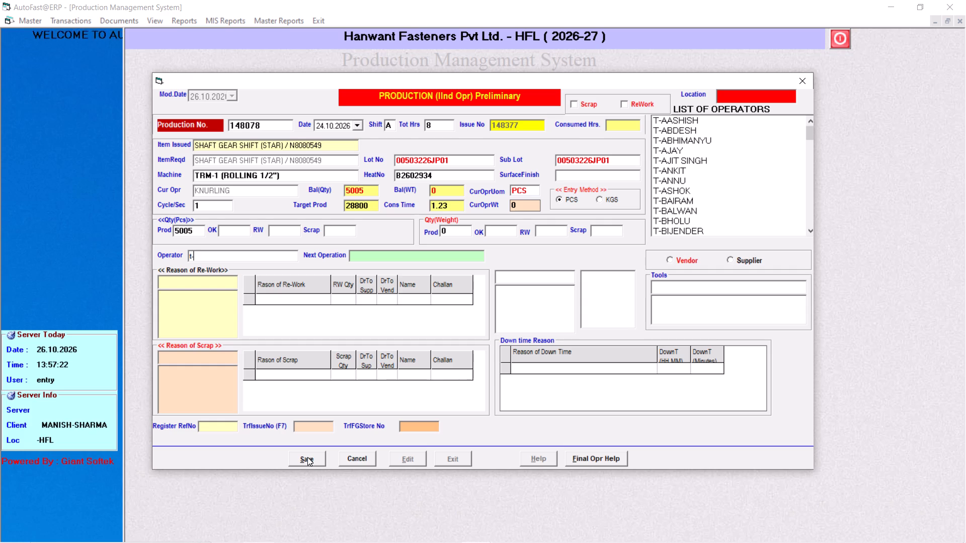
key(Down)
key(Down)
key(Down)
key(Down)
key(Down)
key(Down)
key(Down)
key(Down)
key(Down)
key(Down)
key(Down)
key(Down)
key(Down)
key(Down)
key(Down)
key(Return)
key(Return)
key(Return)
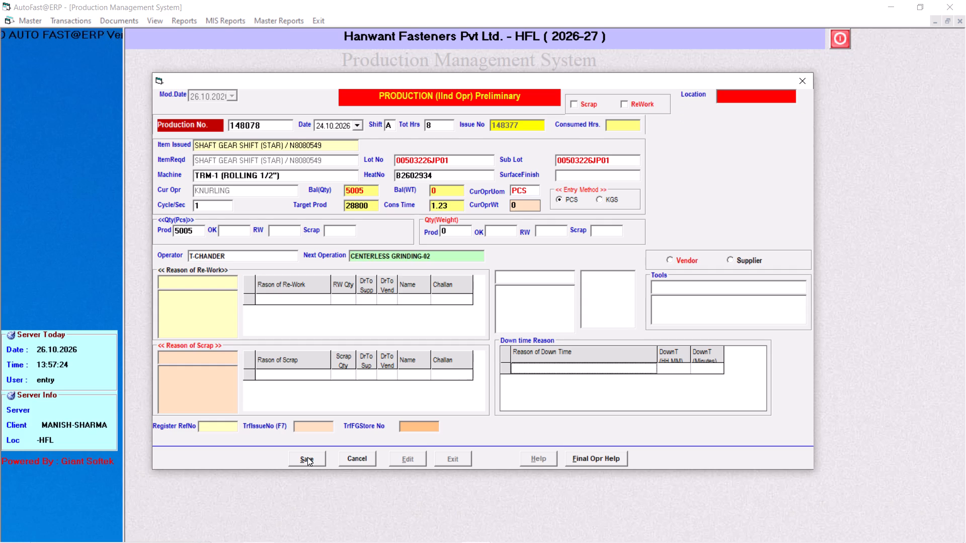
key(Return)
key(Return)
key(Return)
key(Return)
click(307, 457)
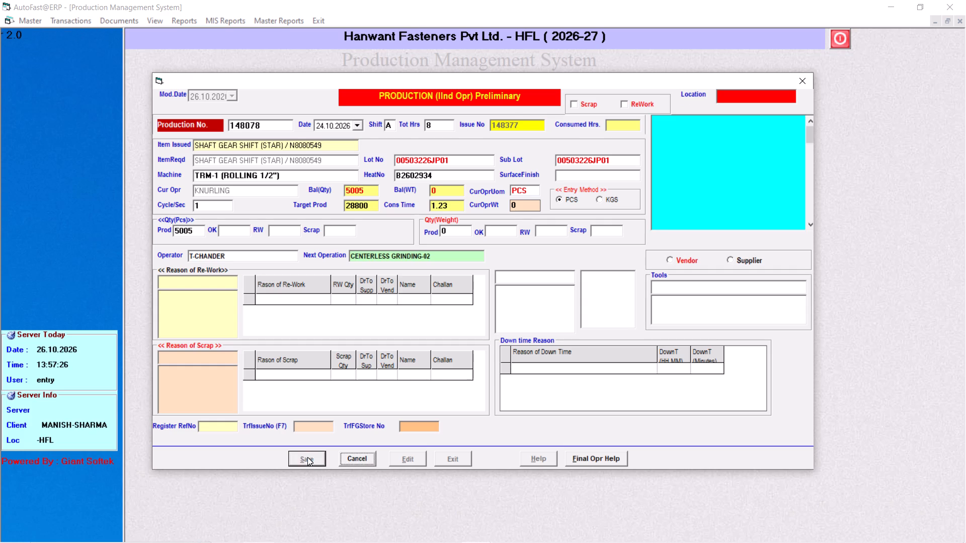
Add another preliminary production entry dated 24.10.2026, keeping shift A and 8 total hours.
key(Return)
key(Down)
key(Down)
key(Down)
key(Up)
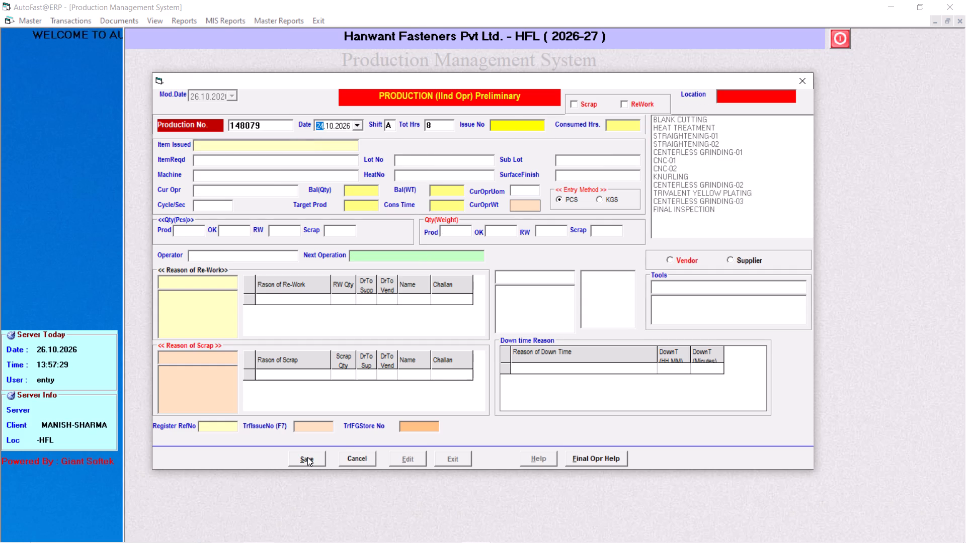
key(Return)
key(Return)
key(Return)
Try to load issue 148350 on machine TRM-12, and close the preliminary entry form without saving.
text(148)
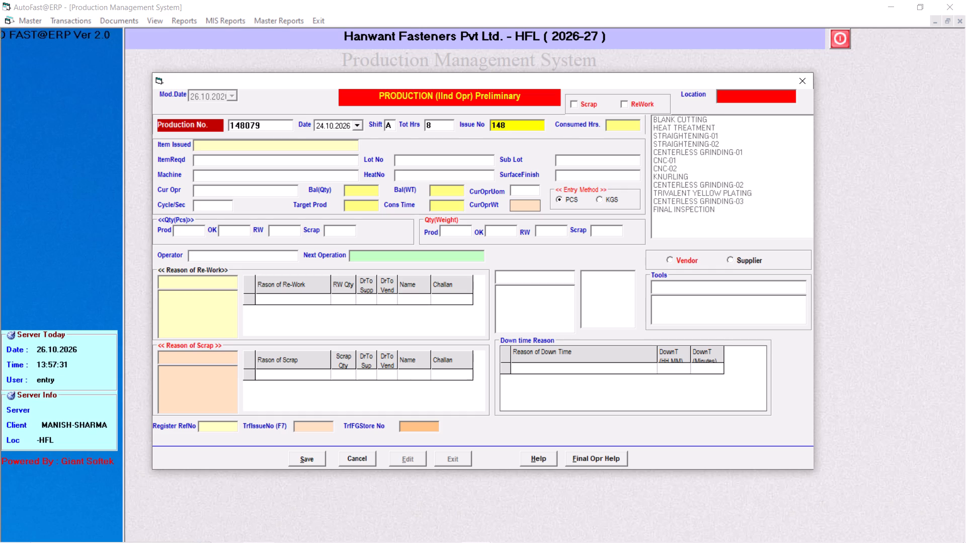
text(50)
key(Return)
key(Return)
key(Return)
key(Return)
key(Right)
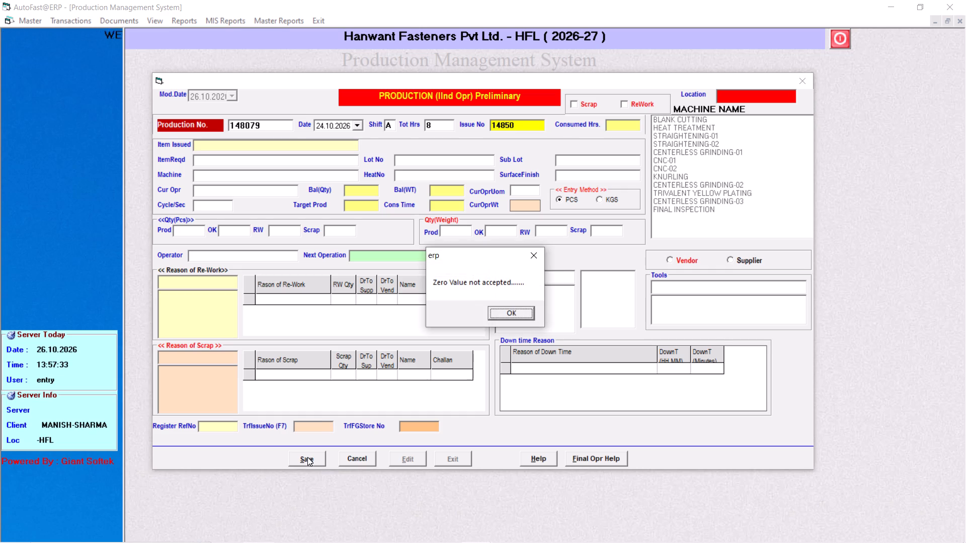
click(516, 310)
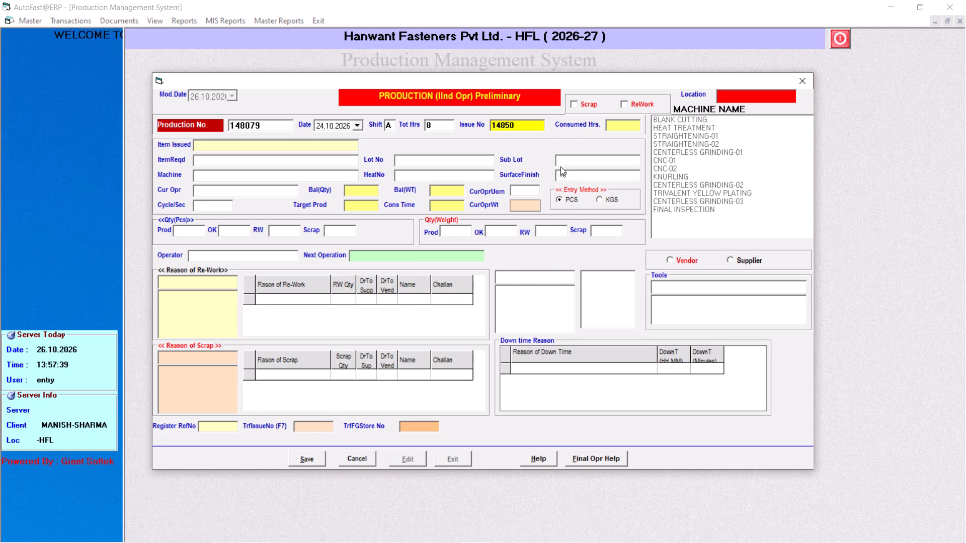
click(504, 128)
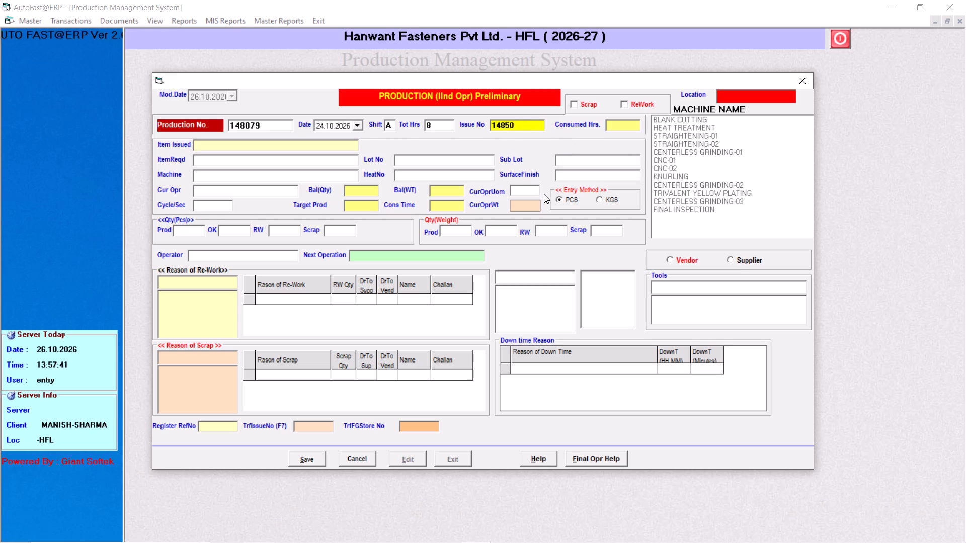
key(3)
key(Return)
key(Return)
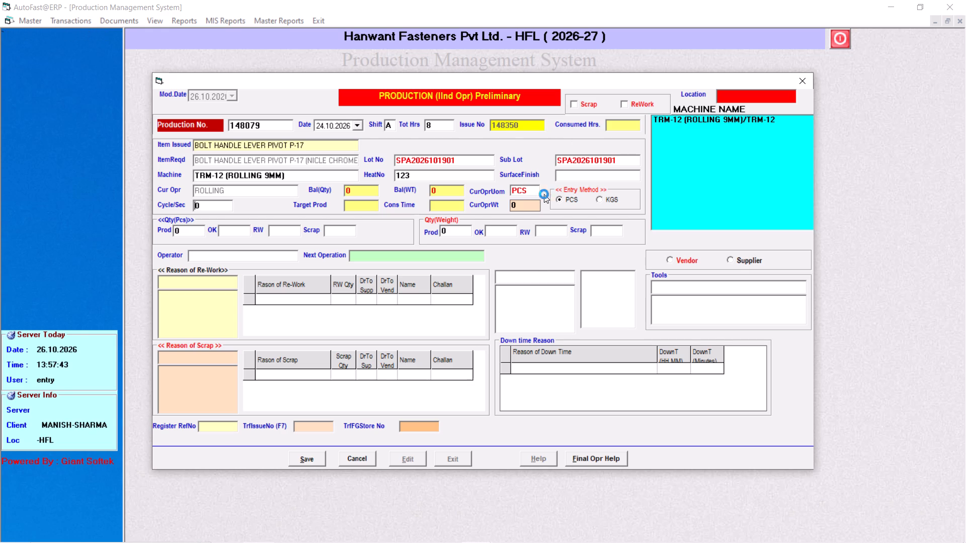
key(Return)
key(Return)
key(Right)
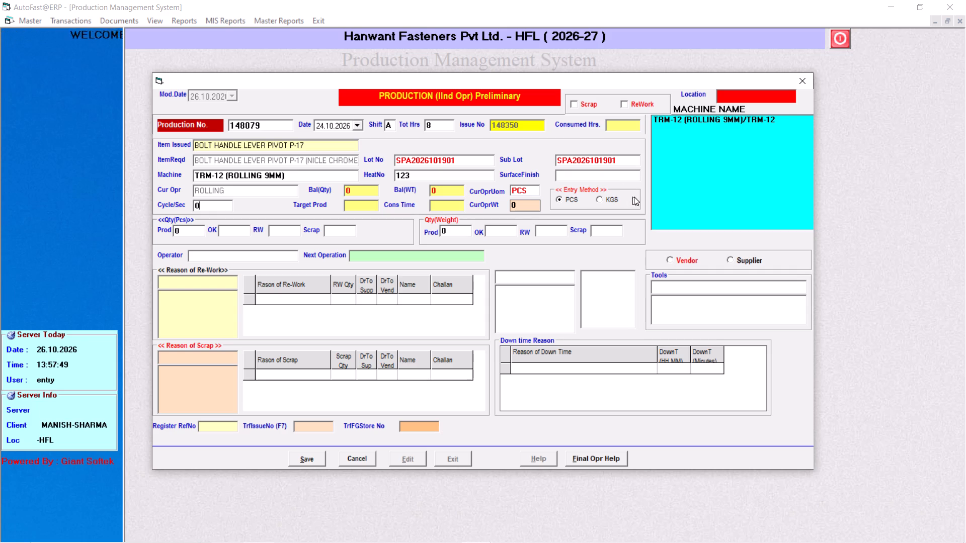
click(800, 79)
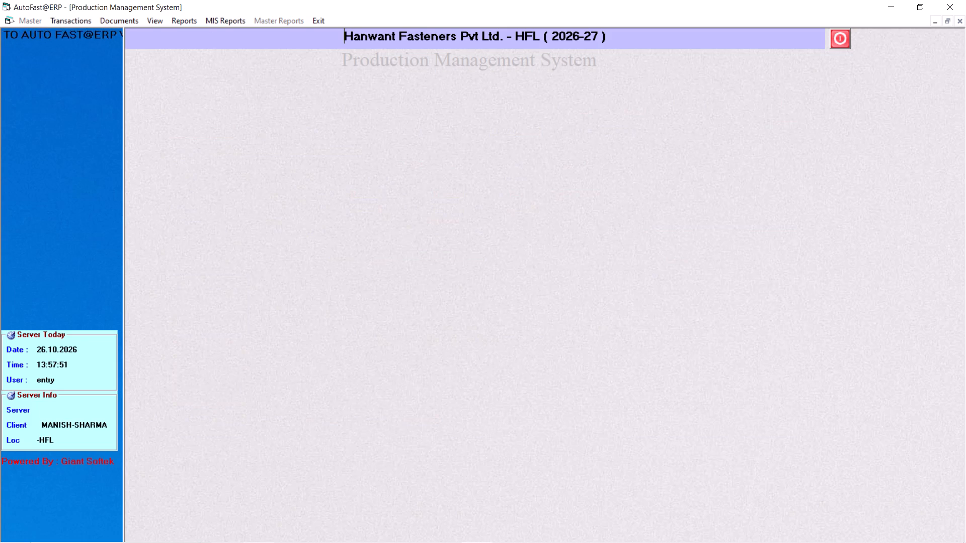
List the in-house production items pending inspection for all operations except final, as on 26.10.2026.
click(158, 19)
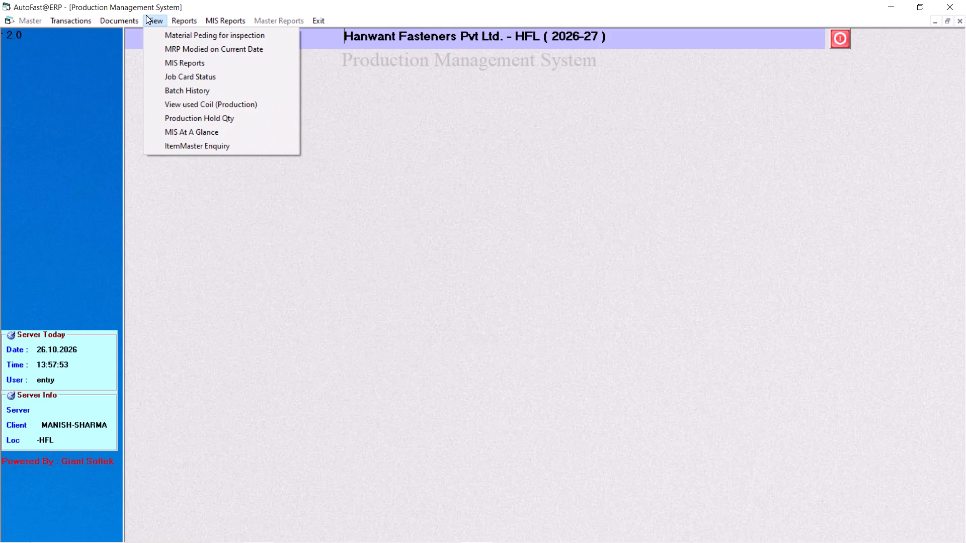
click(161, 39)
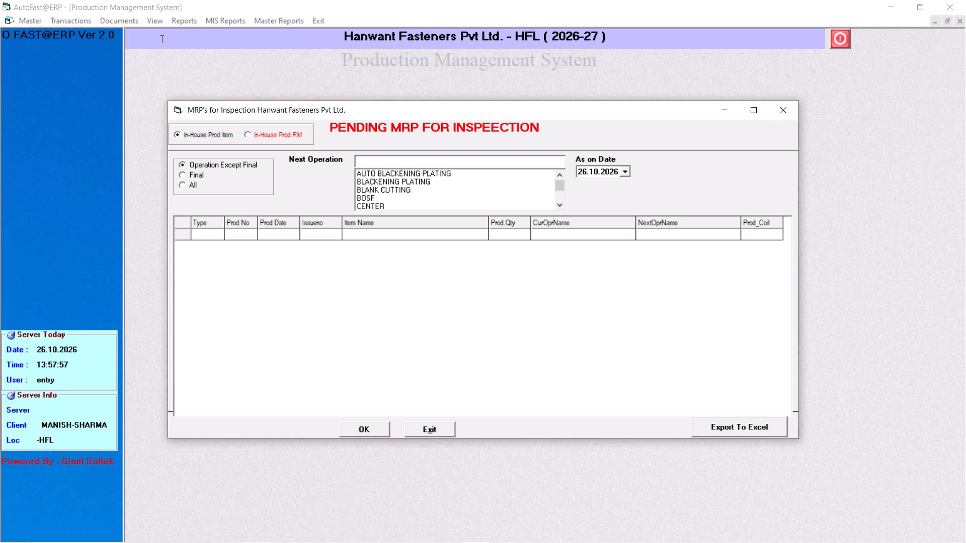
key(Return)
key(Return)
key(Return)
key(Return)
key(Return)
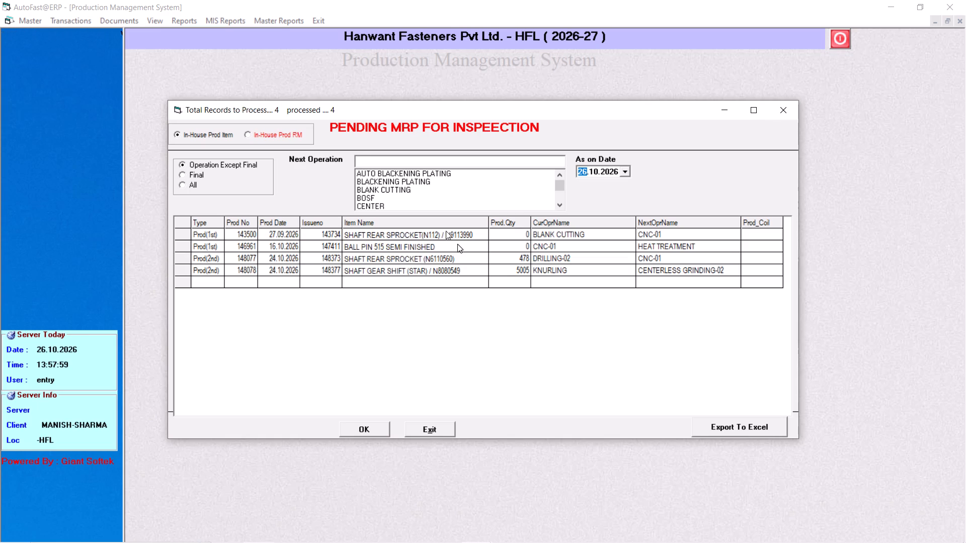
Open pending production 148077 for issue 148373 and save it as final, accepting OK quantity 478 and operator T-AJAY.
click(508, 257)
key(Return)
key(Return)
key(Return)
key(Return)
key(Return)
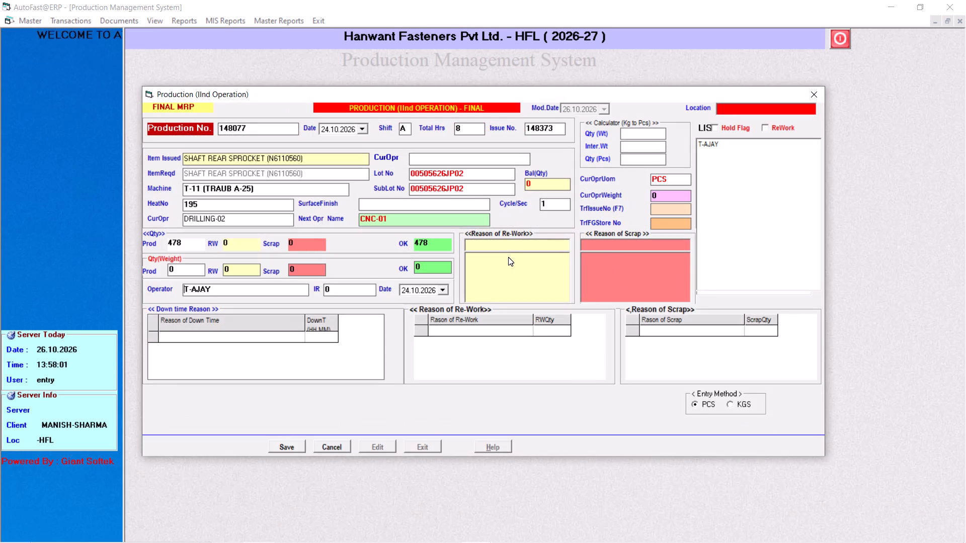
key(Return)
key(Return)
key(Return)
key(Return)
key(Return)
key(Return)
key(Return)
key(Return)
key(Return)
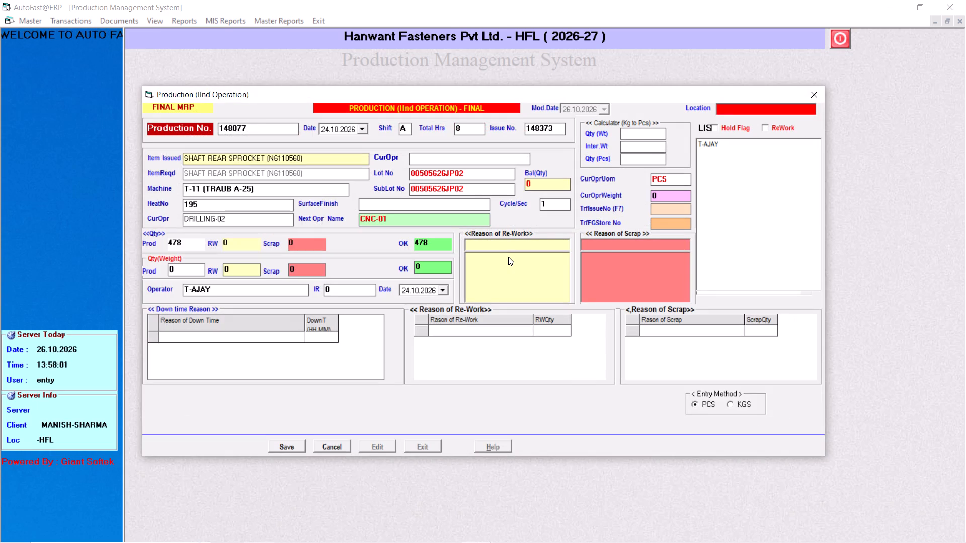
key(Return)
key(Return)
key(Return)
key(Return)
key(Return)
key(Return)
key(Return)
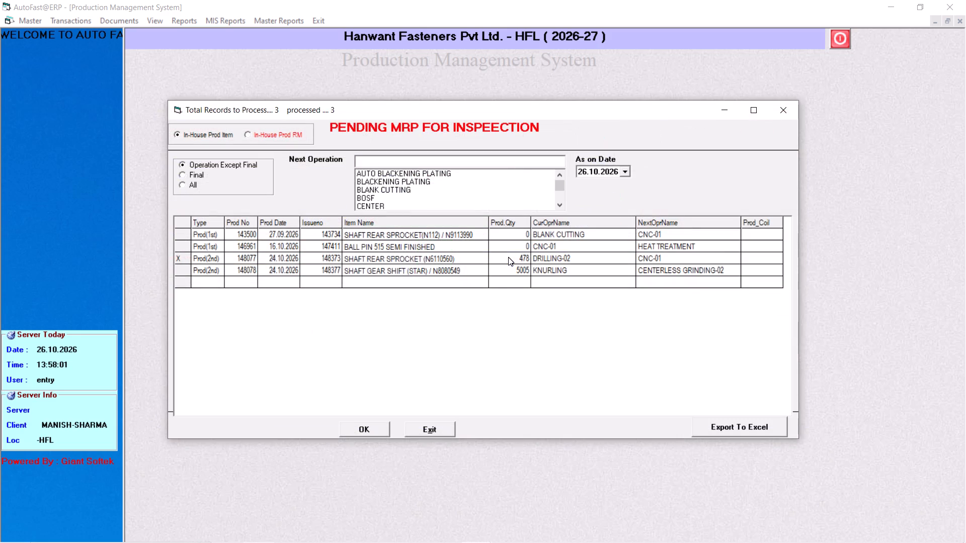
click(508, 257)
key(Return)
key(Return)
key(Return)
key(Return)
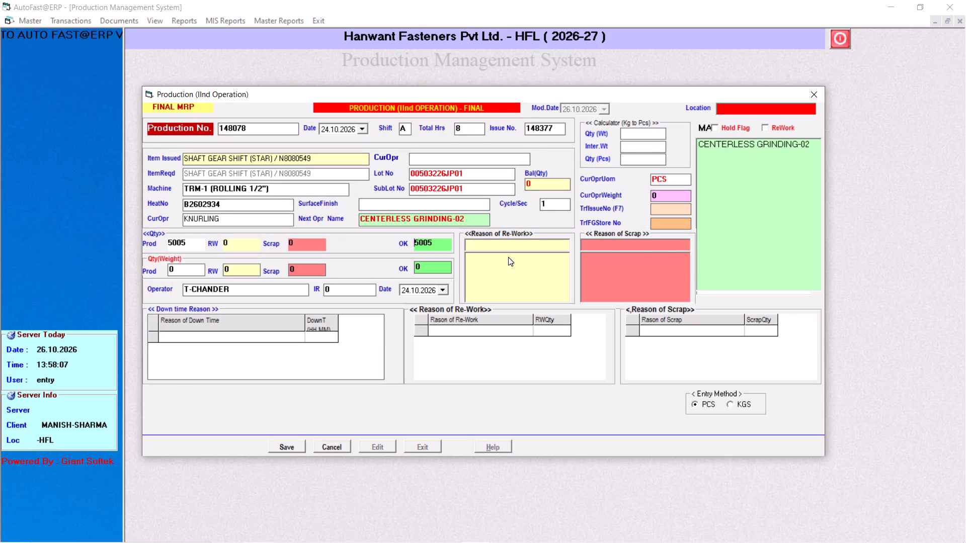
key(Return)
key(Return)
key(Return)
key(Return)
key(Return)
key(Return)
key(Return)
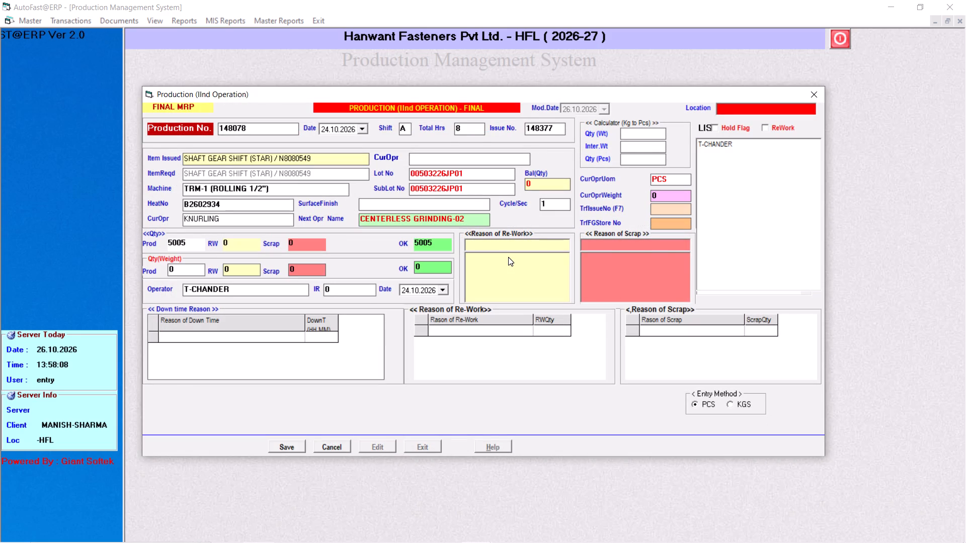
key(Return)
key(Return)
key(Return)
key(Return)
key(Return)
key(Return)
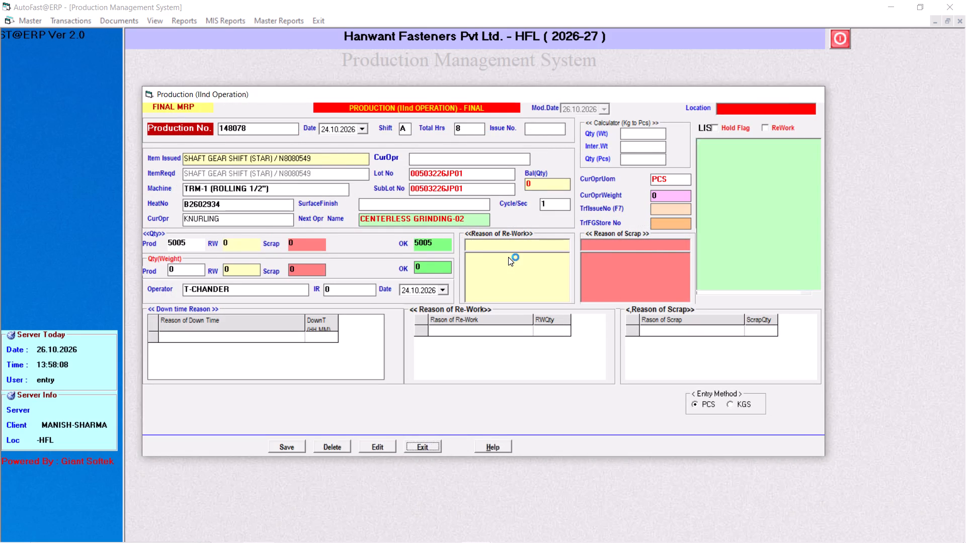
key(Return)
key(Return)
key(Return)
key(Return)
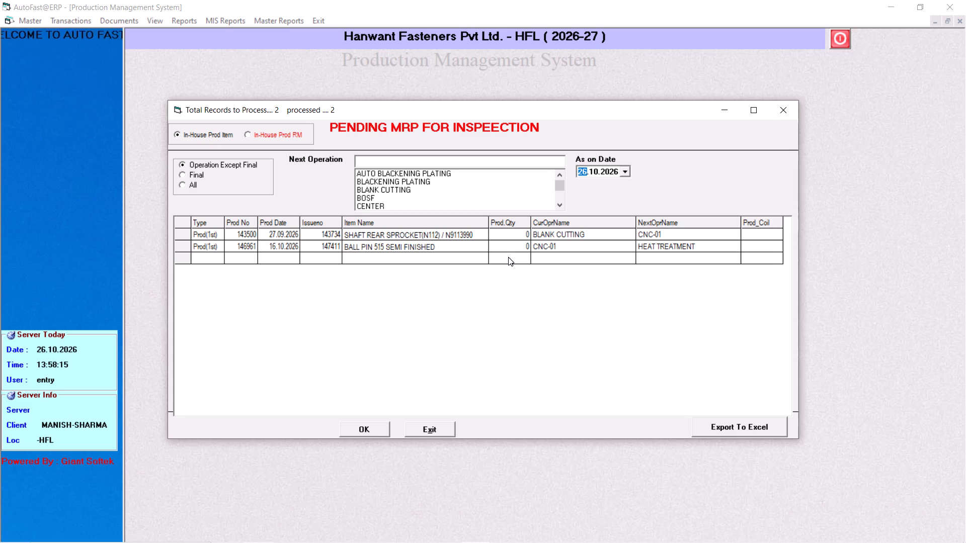
key(Return)
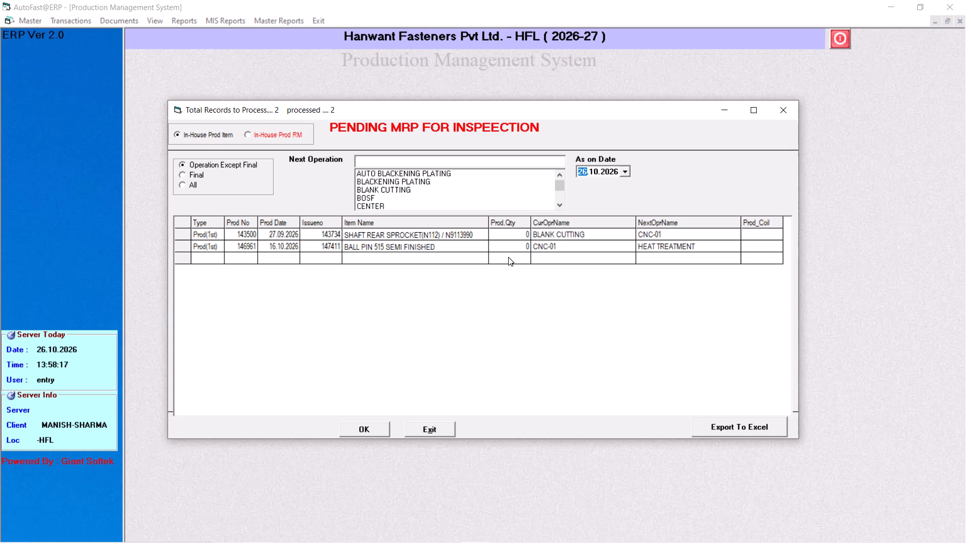
key(Return)
key(Return)
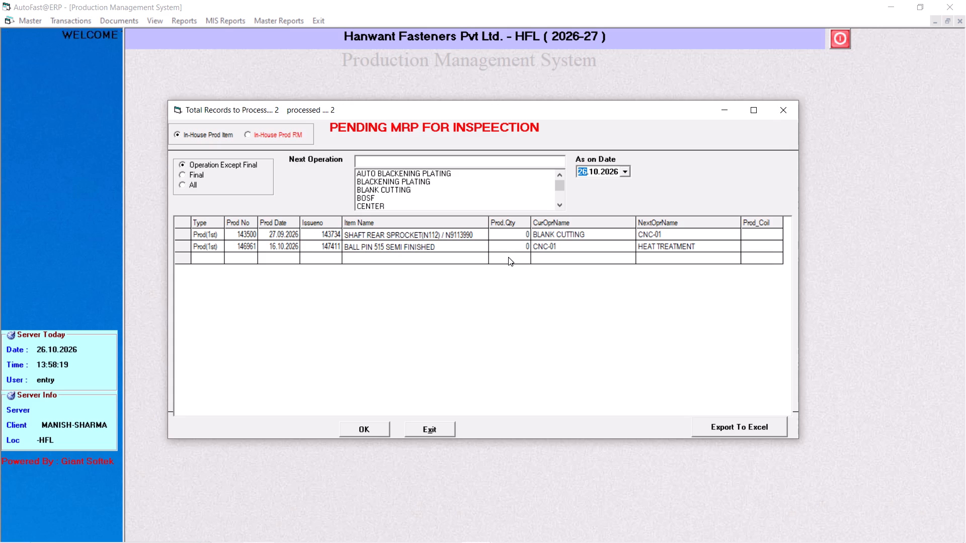
click(793, 104)
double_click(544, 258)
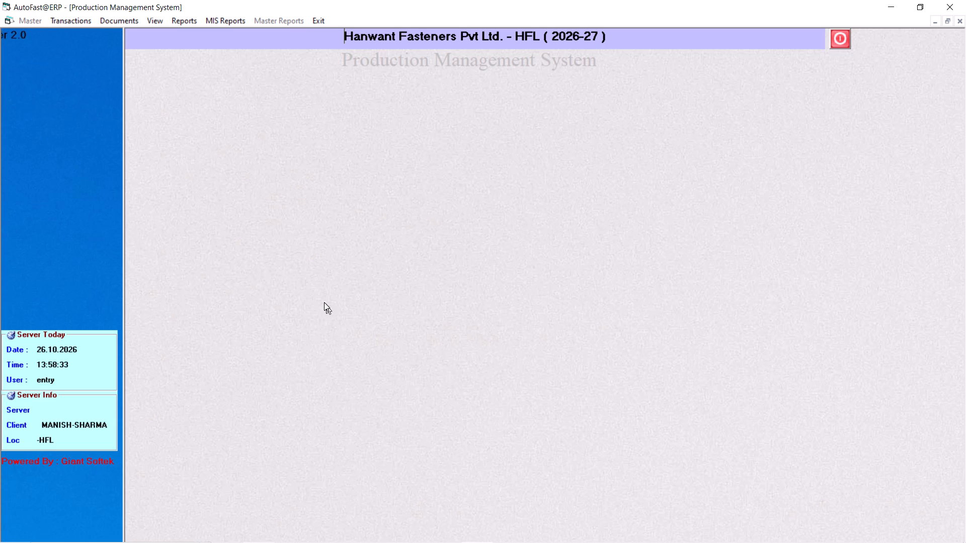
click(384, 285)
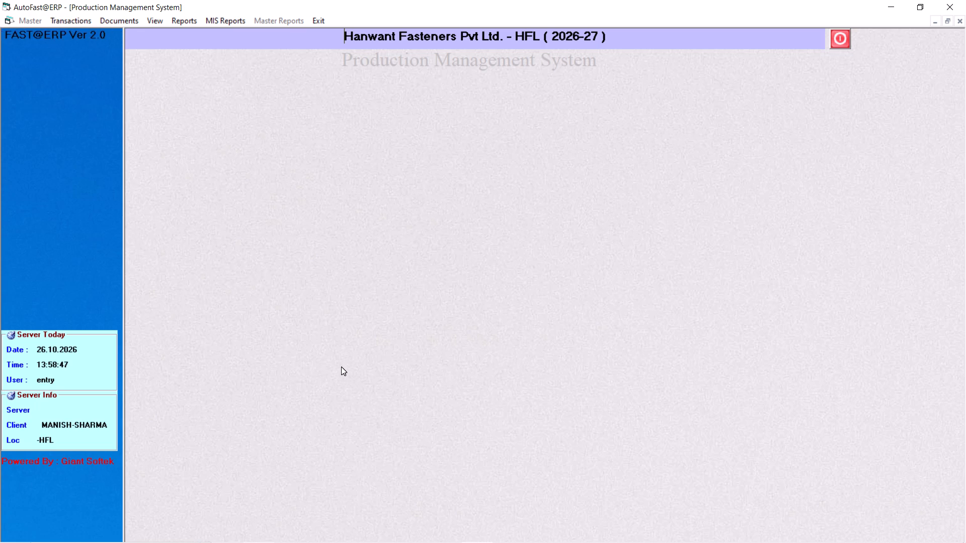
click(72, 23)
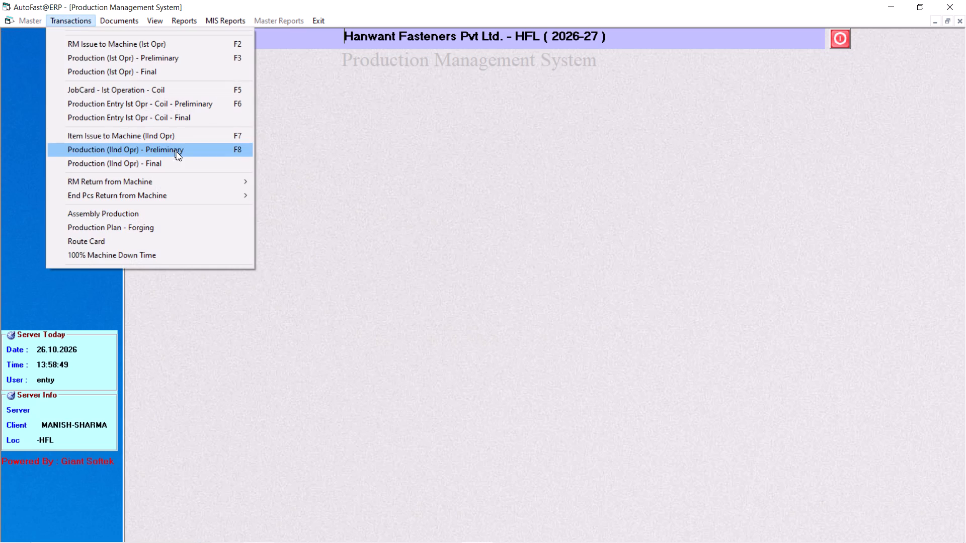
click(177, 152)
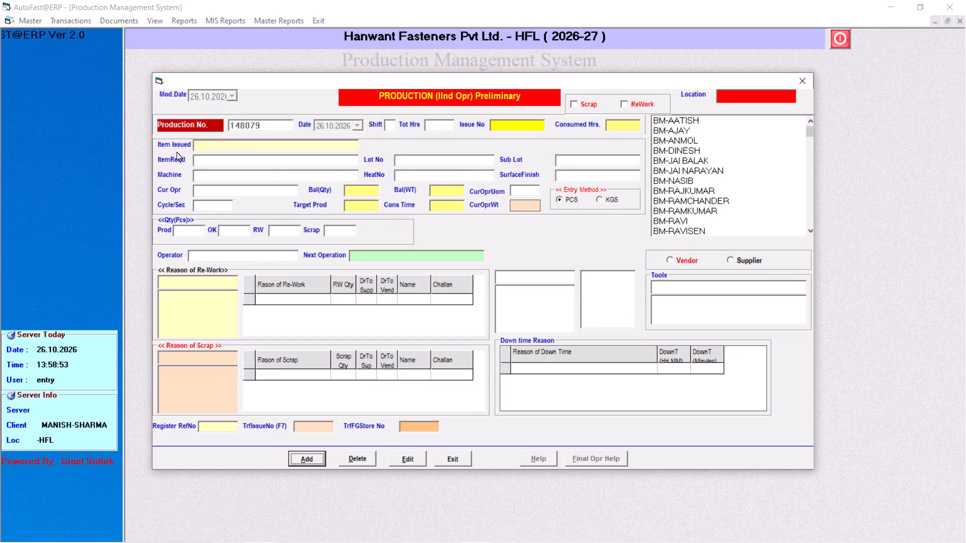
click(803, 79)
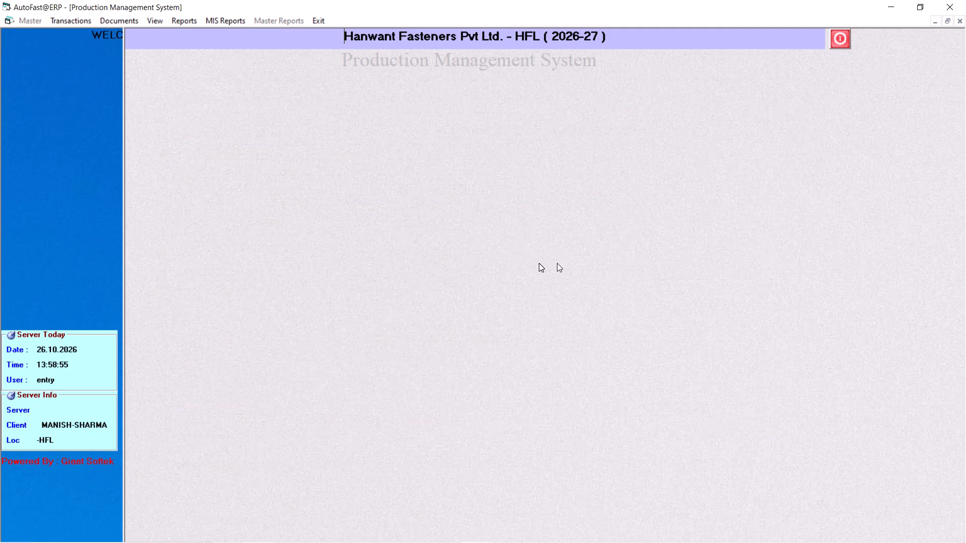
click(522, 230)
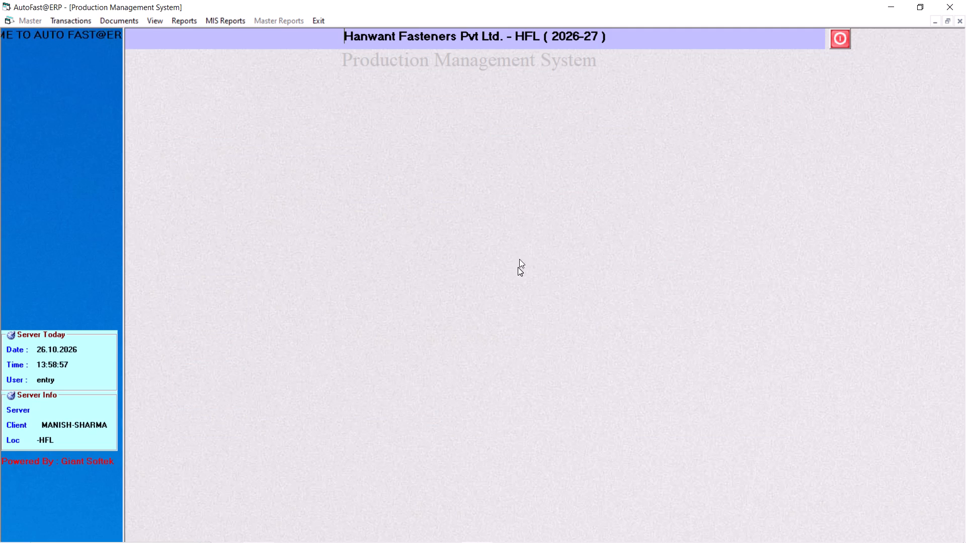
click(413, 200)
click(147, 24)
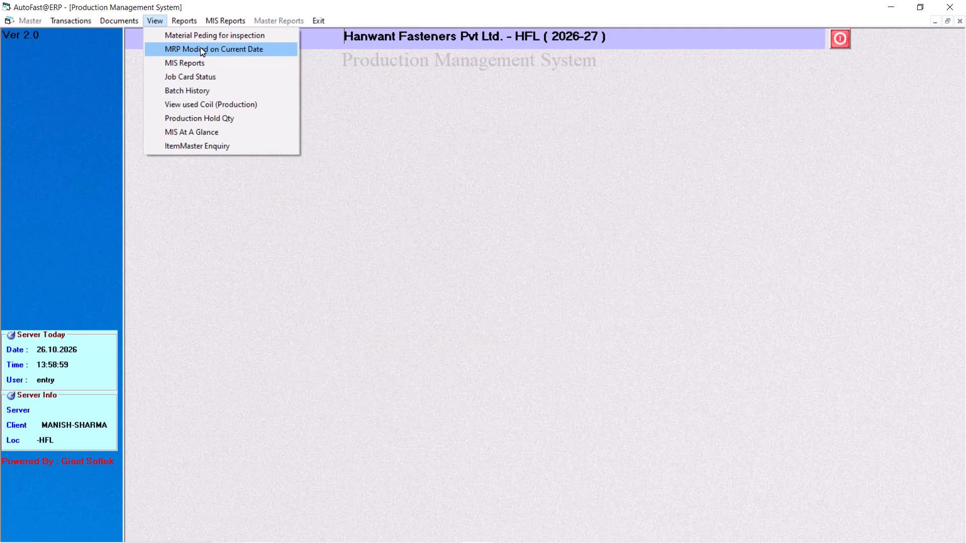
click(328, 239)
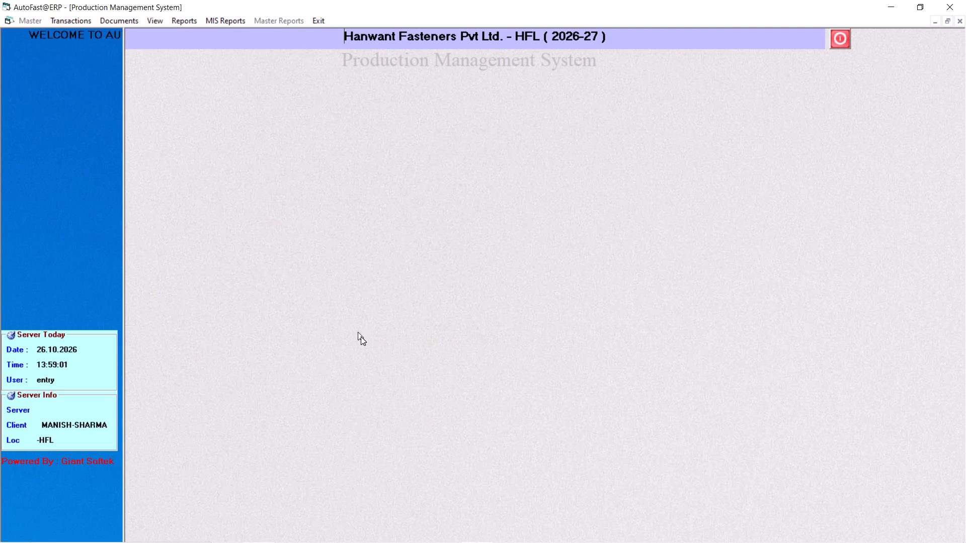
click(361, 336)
Add a new second-operation item issue to machine dated 24.10.2026.
click(47, 19)
click(173, 140)
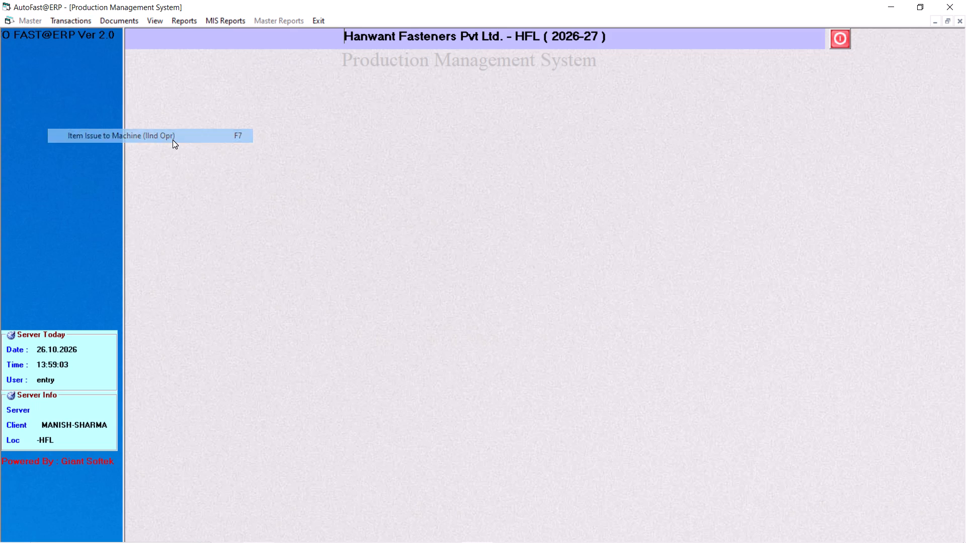
key(Return)
key(Return)
key(shift+Return)
key(shift+Return)
key(shift+Return)
Search issued items for %690, select SHAFT REAR SPROCKET (690) - N9110690/I0156 and choose operation DRILLING-02.
key(shift+percent)
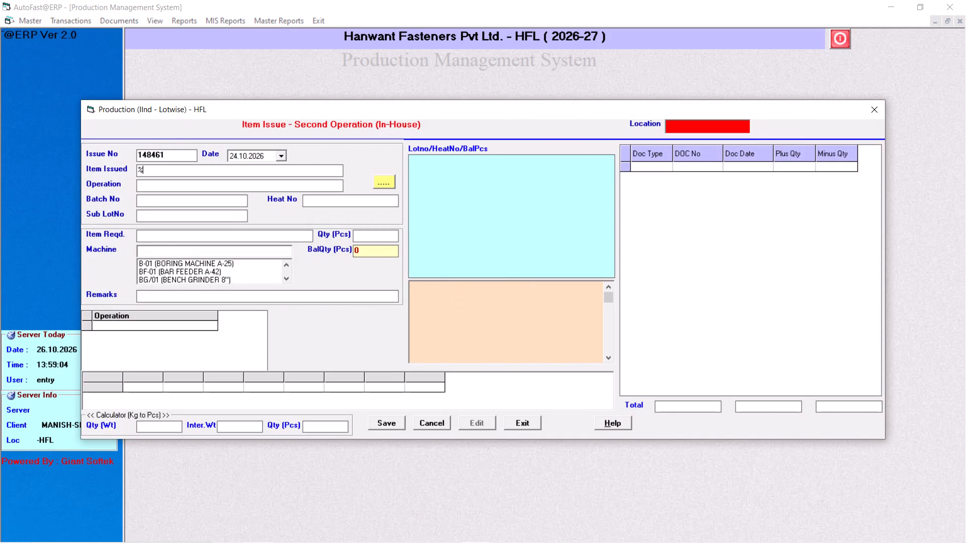
text(690)
key(Down)
key(Down)
key(Return)
key(Return)
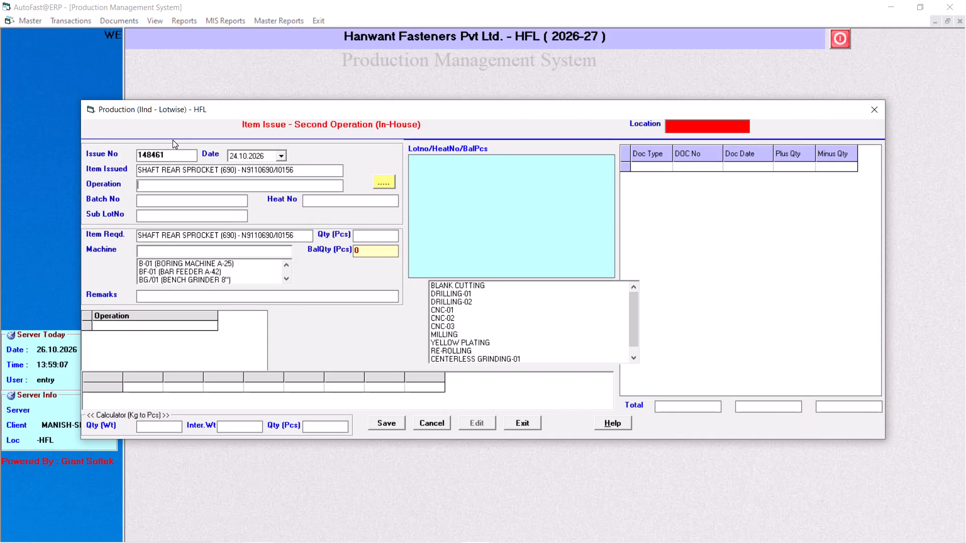
key(Down)
key(Down)
key(Down)
key(Down)
key(Return)
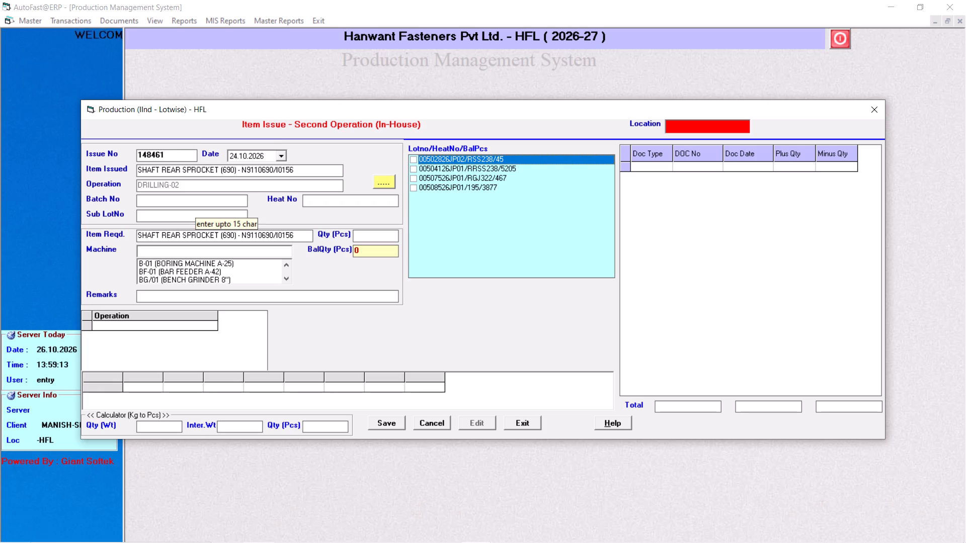
Close the unsaved second-operation item issue, exit to the modules menu and reopen Production Management.
click(865, 111)
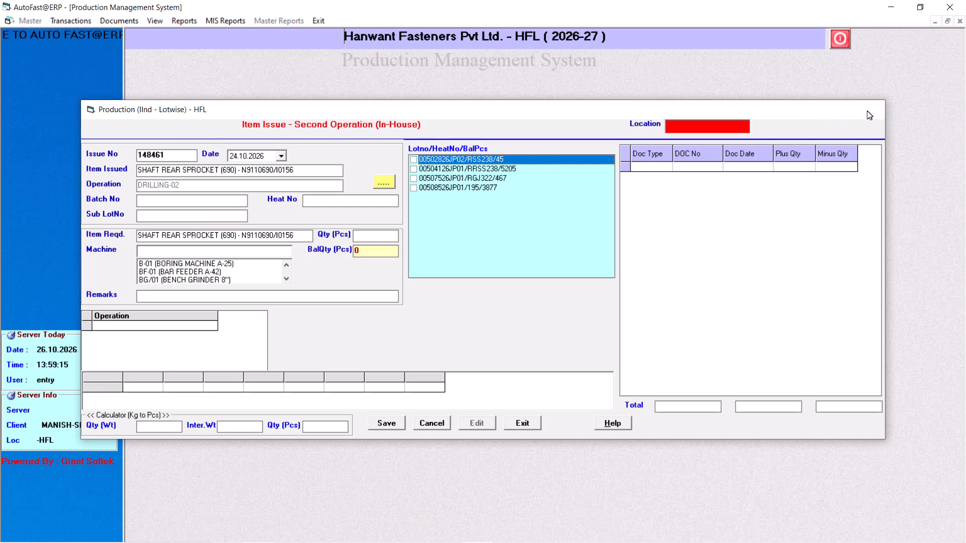
click(303, 19)
click(310, 19)
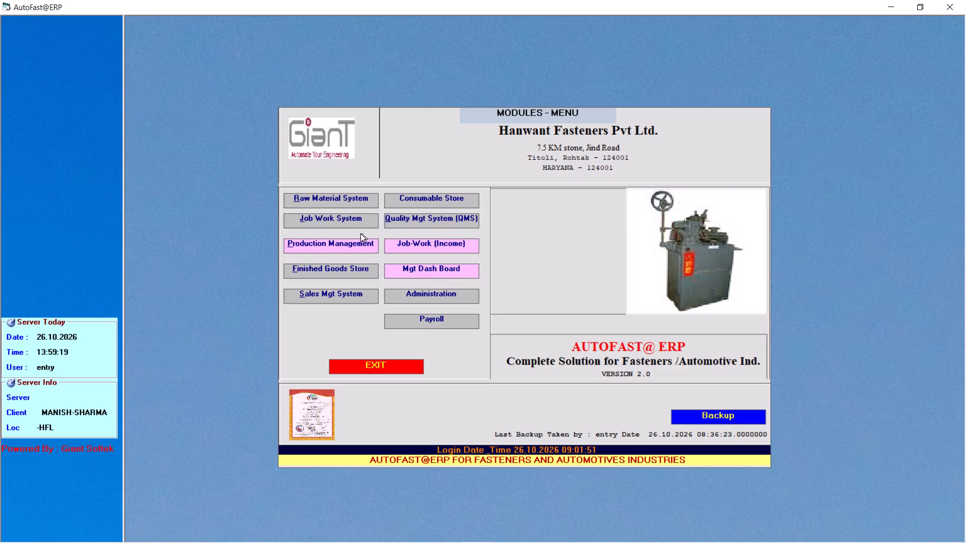
click(301, 243)
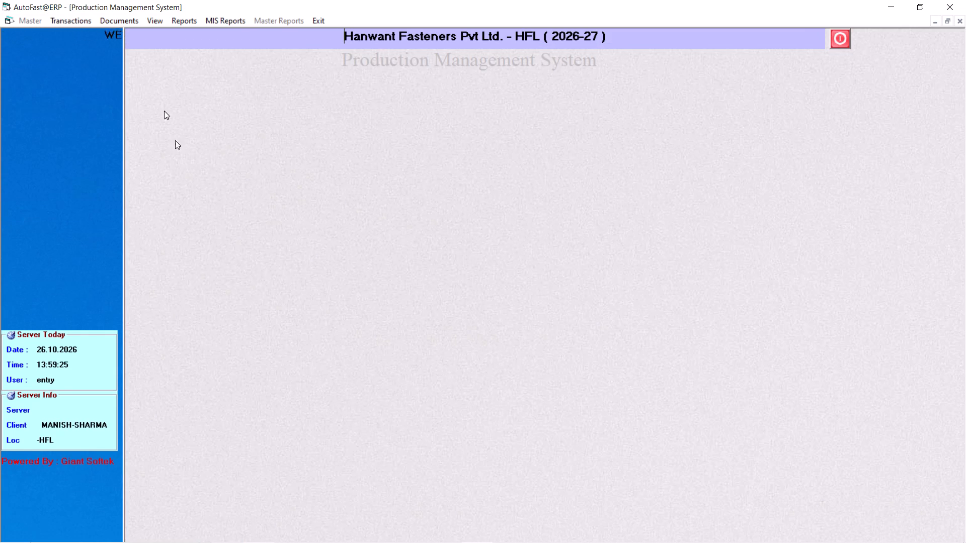
Check the pending MRPs for inspection as on 26.10.2026 for operations except final and for Final, and close the list.
click(157, 23)
click(168, 29)
key(Return)
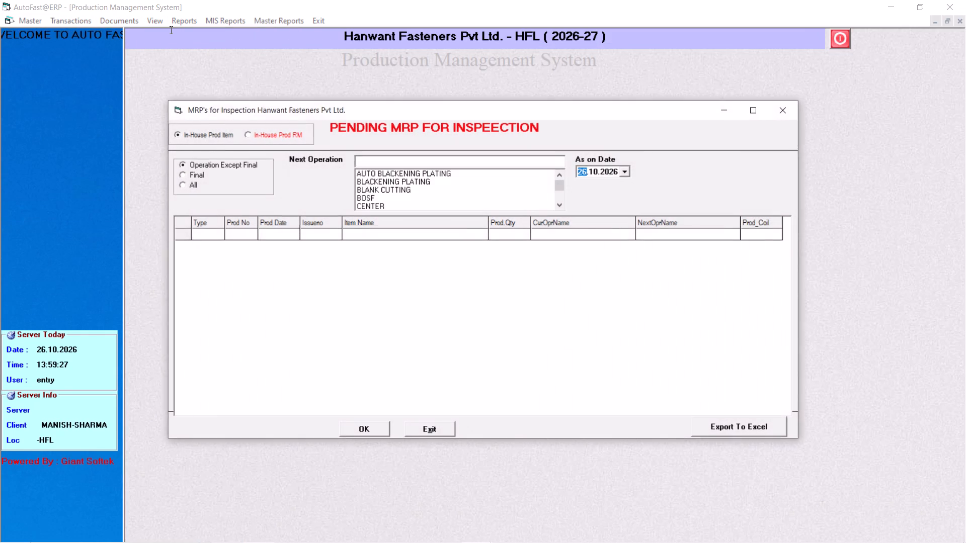
key(Return)
key(Return)
key(Return)
click(189, 178)
key(Return)
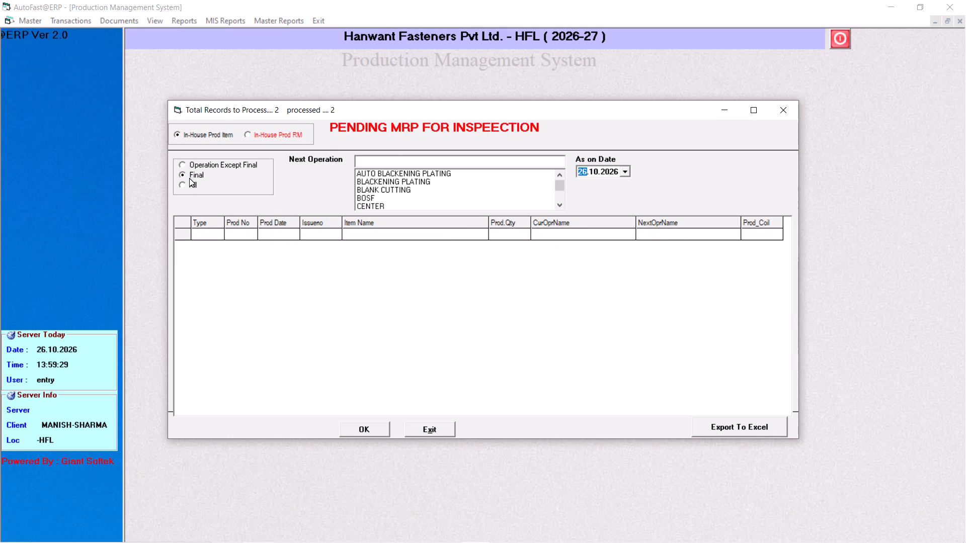
key(Return)
key(Return)
key(Return)
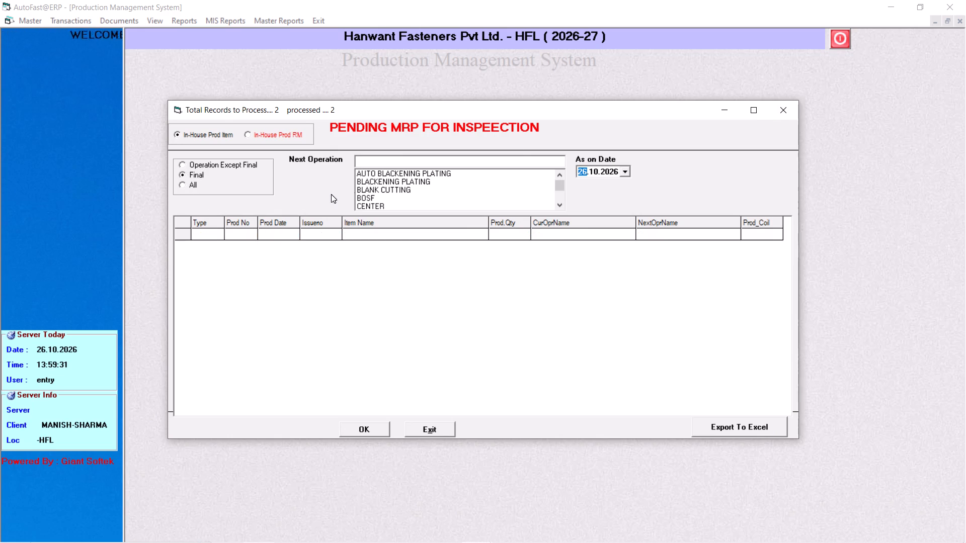
click(779, 111)
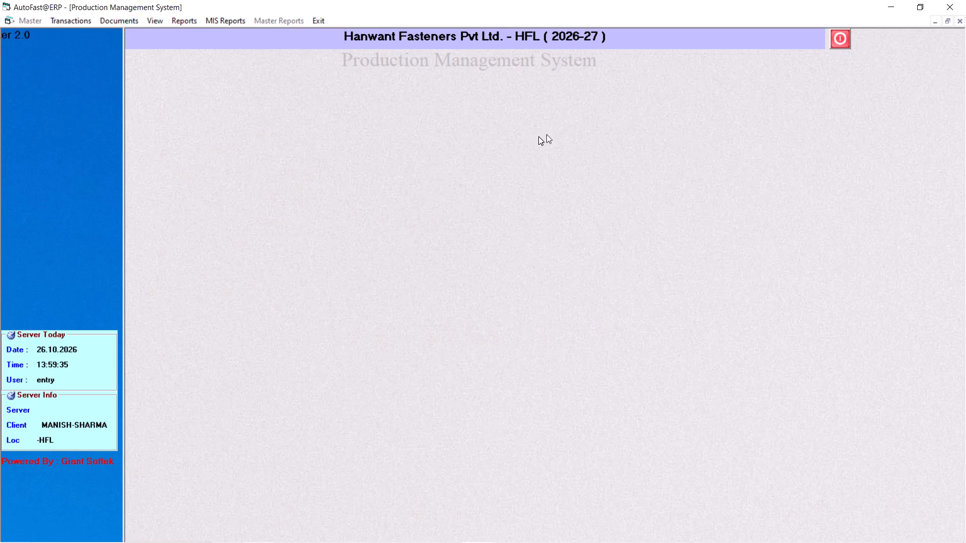
View the second-operation job card status report for pending job cards from 26.08.2026 to 26.10.2026, and close it.
click(532, 139)
click(179, 17)
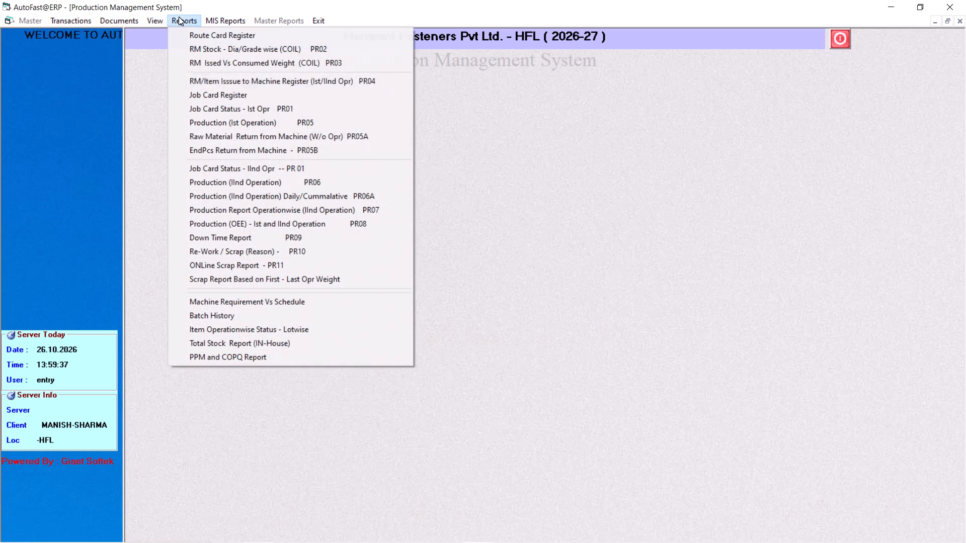
click(274, 165)
click(409, 320)
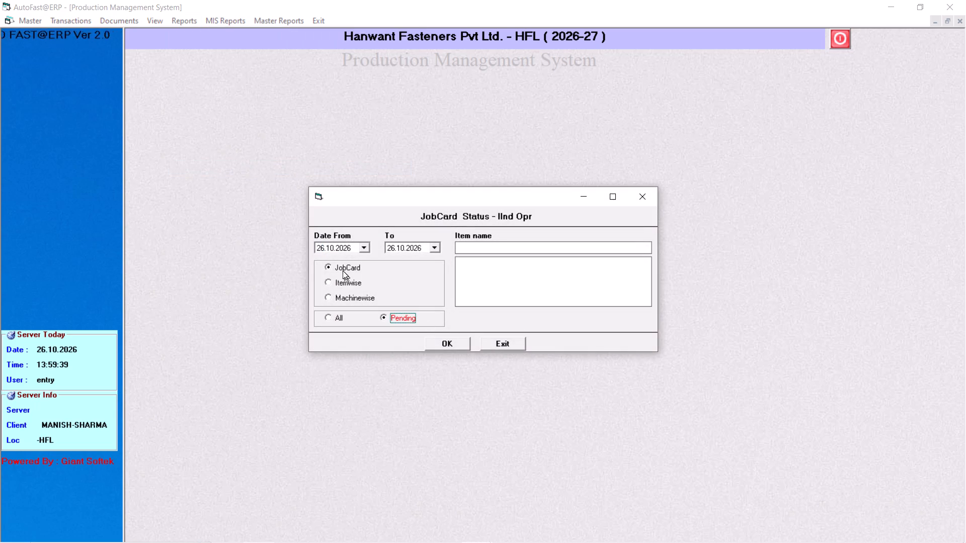
click(327, 250)
key(Down)
key(Down)
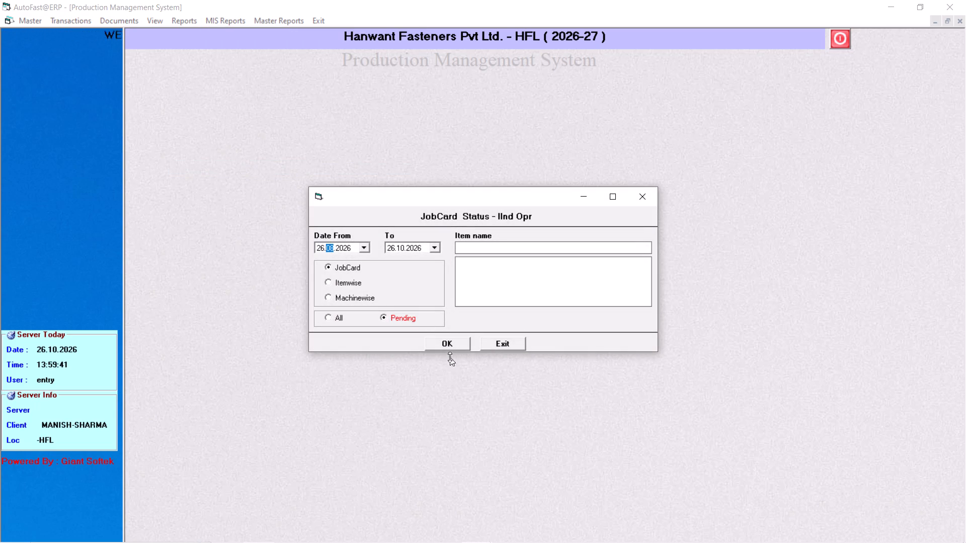
click(440, 351)
click(438, 345)
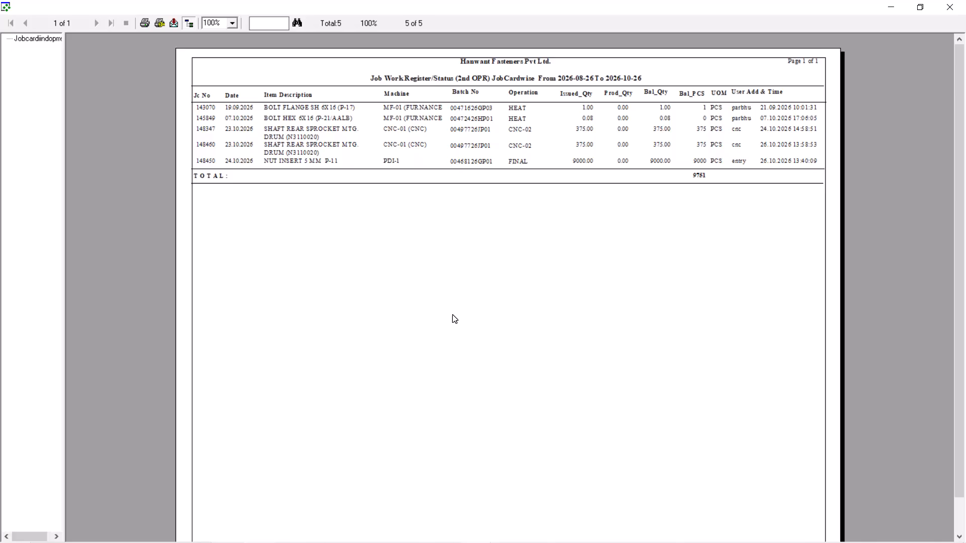
click(965, 6)
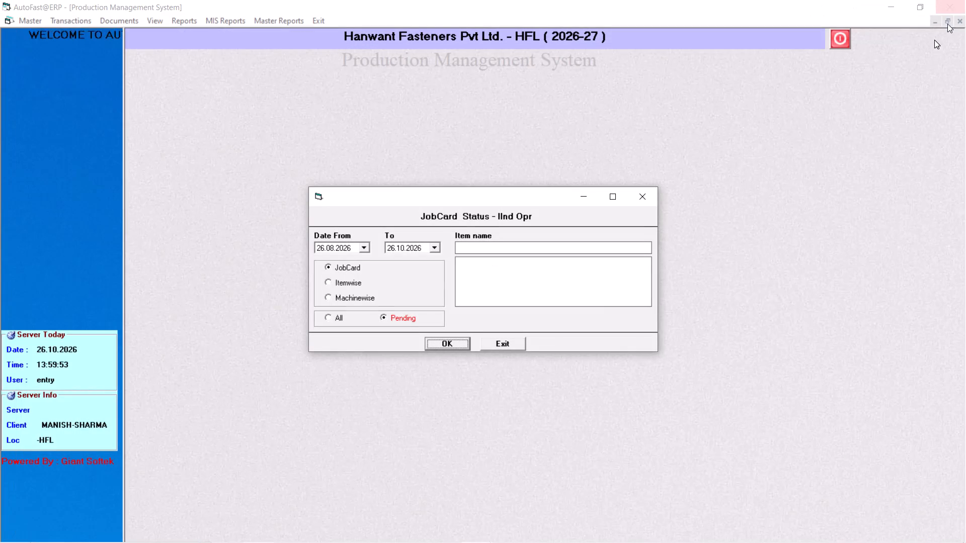
click(644, 199)
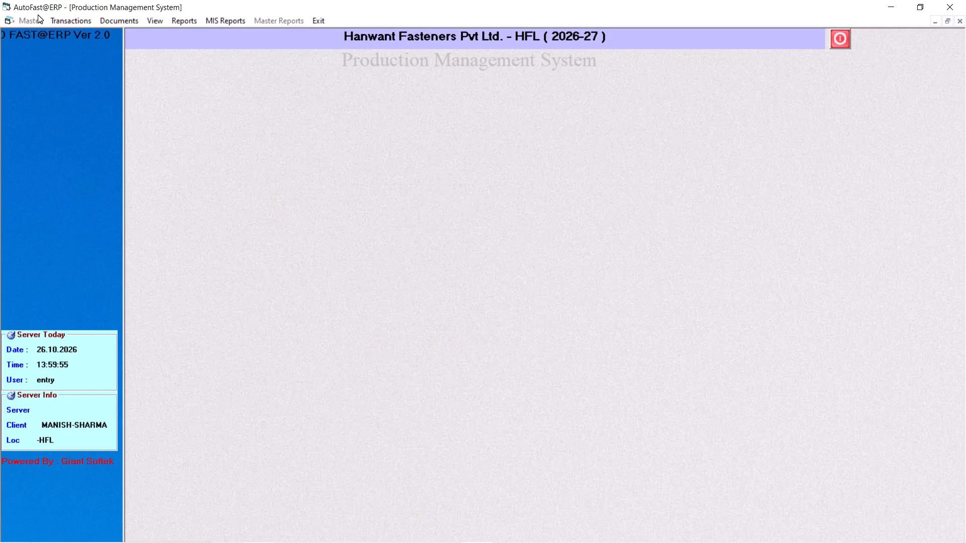
Add a new second-operation preliminary production entry dated 24.10.2026 for shift A.
click(53, 21)
click(185, 145)
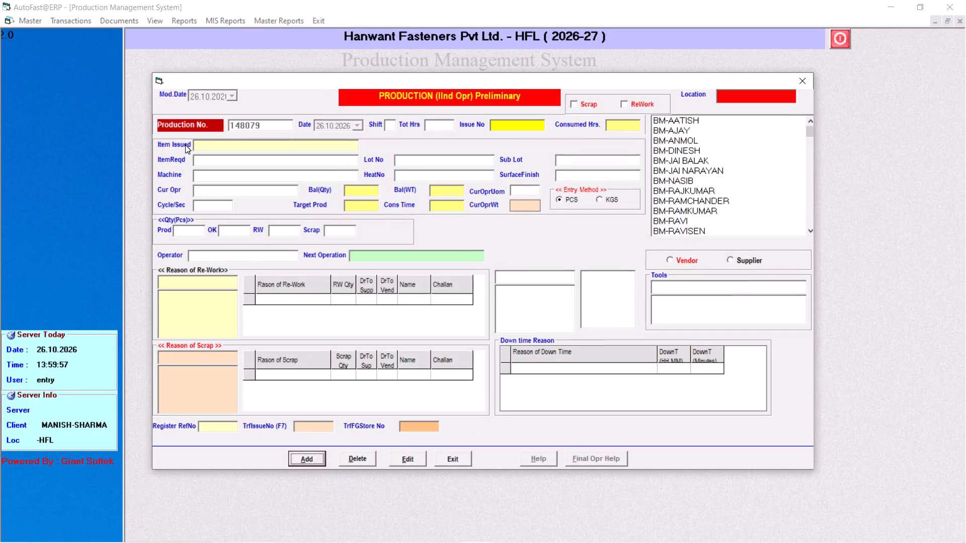
key(Return)
key(Down)
key(Return)
key(a)
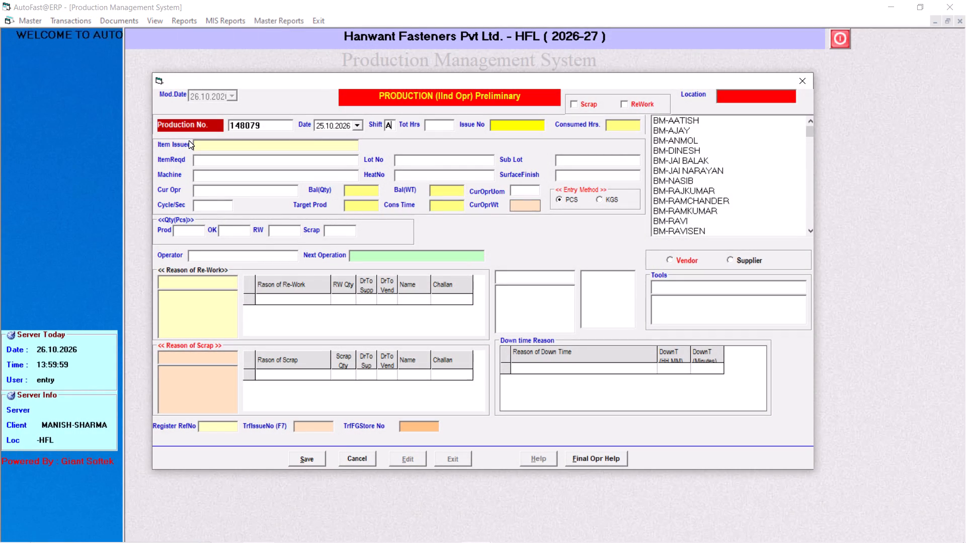
click(315, 123)
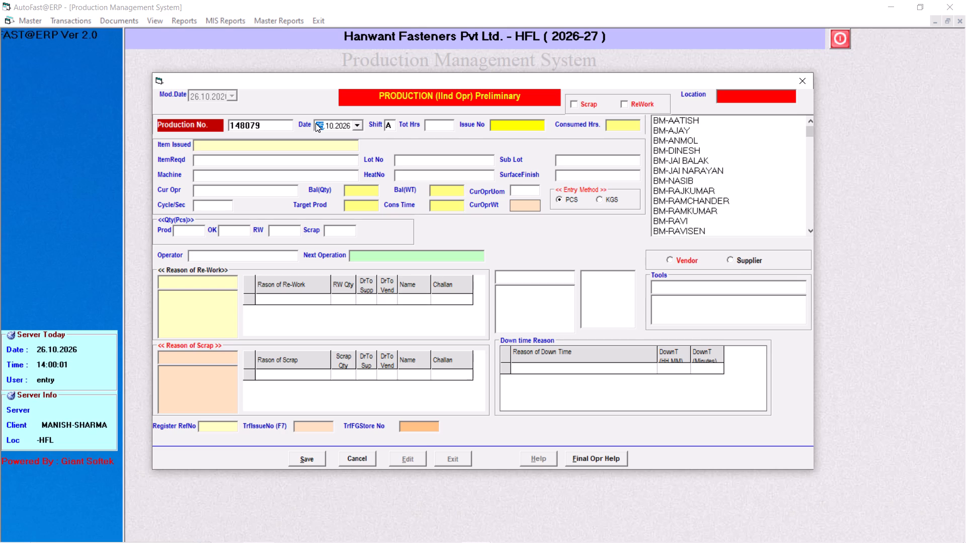
key(Down)
key(Return)
key(Return)
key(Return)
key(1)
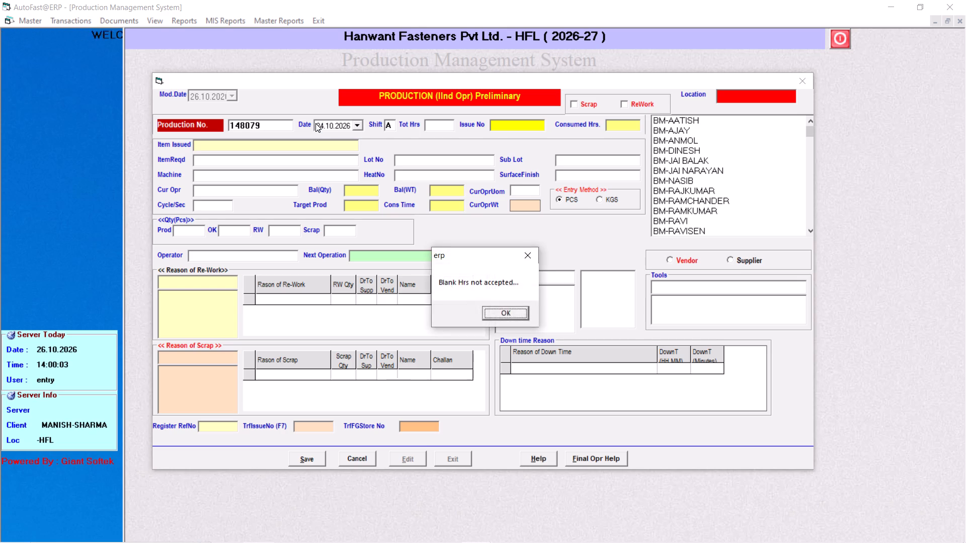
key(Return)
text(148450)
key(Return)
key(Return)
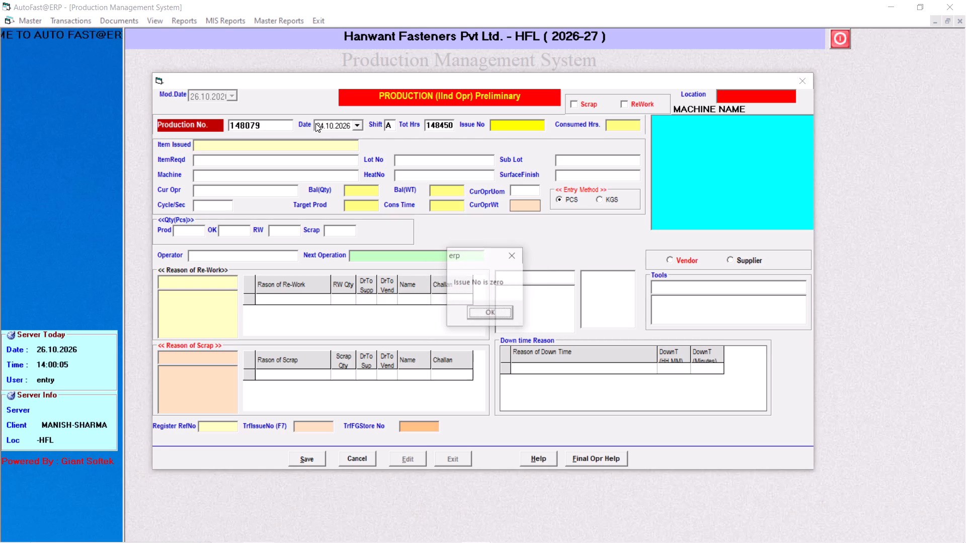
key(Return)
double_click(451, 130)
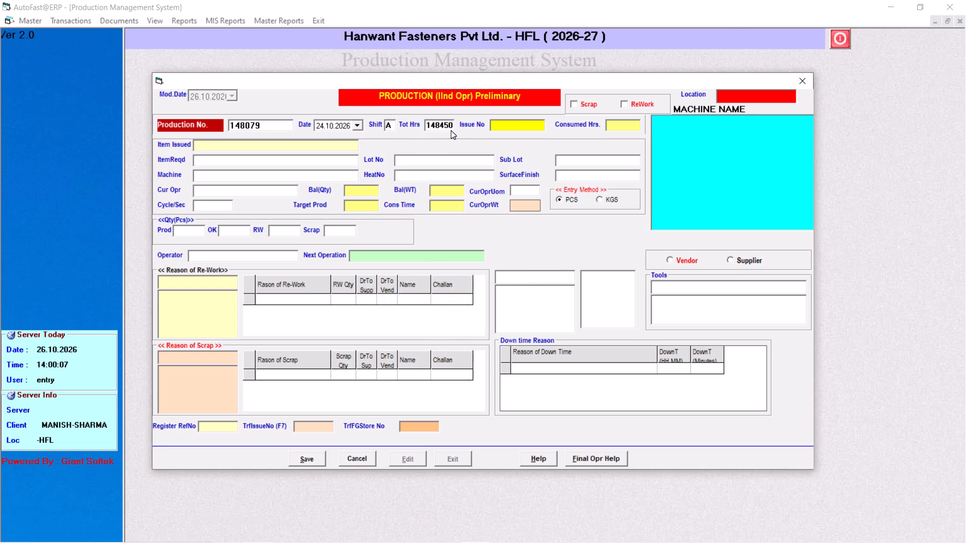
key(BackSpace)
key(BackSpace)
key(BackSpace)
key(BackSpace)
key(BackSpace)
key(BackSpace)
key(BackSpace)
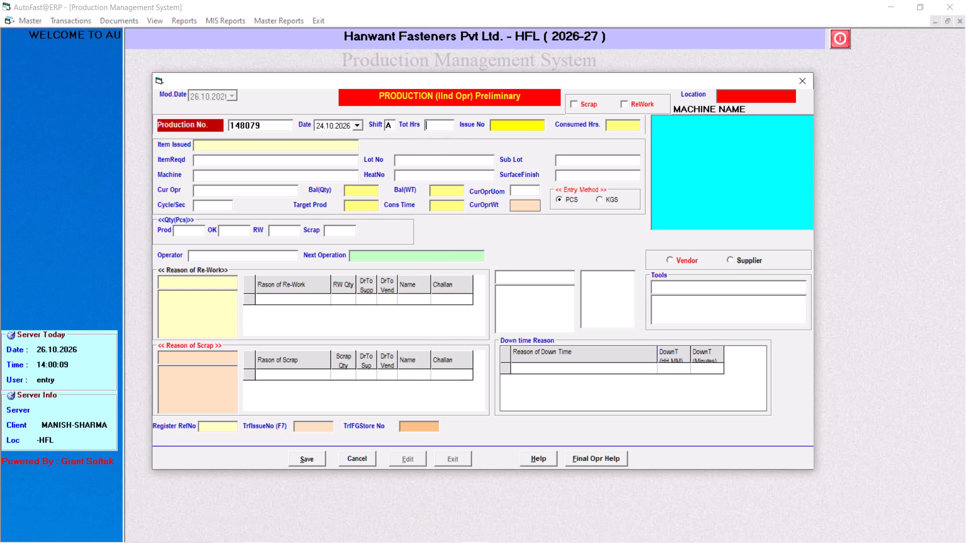
Enter 8 total hours, load issue 148450 and set the cycle time to 1 second with production quantity 9000.
key(8)
key(Return)
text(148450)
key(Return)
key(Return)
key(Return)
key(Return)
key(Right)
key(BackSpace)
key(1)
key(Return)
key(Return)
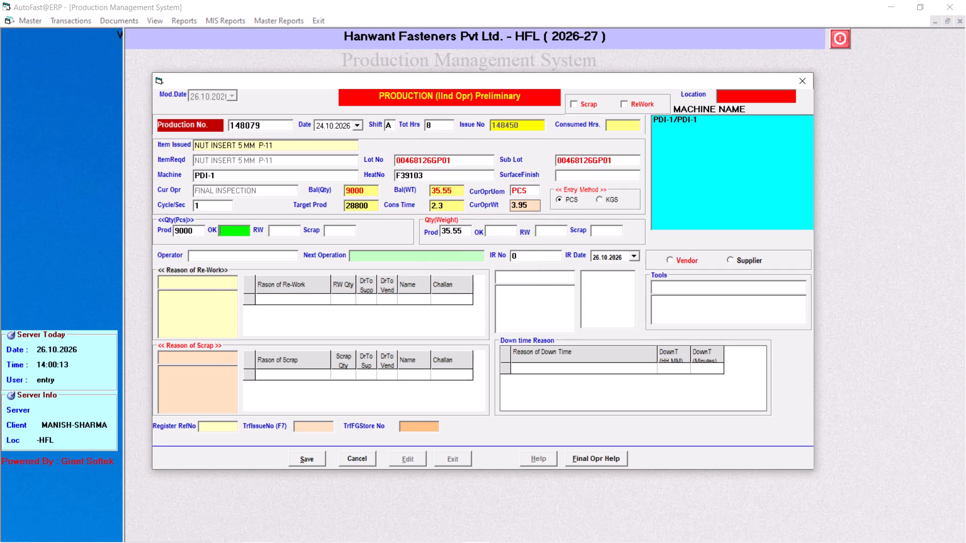
Enter OK quantity 9000 with zero rework and zero scrap.
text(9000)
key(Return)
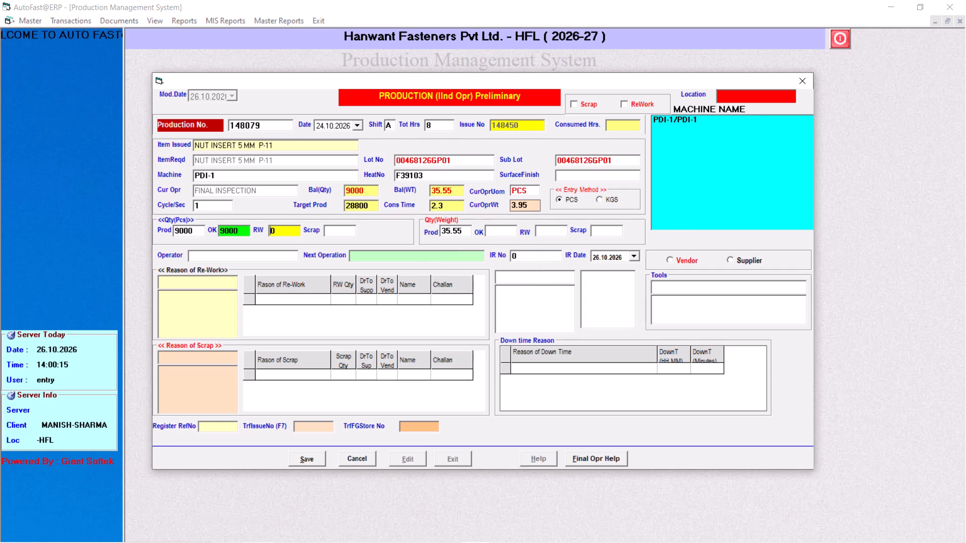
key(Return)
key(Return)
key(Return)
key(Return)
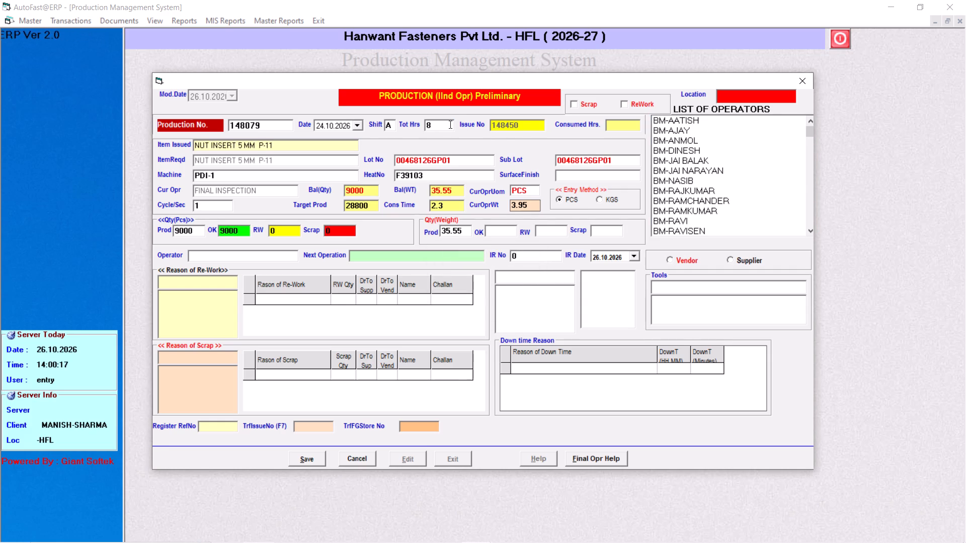
Choose operator PDI-I KULDEEP, save the preliminary production entry and close the form.
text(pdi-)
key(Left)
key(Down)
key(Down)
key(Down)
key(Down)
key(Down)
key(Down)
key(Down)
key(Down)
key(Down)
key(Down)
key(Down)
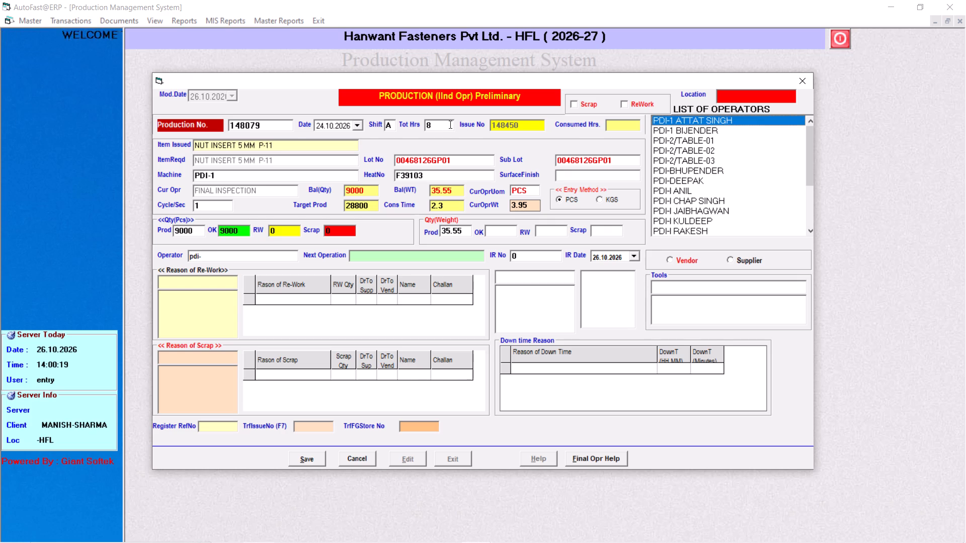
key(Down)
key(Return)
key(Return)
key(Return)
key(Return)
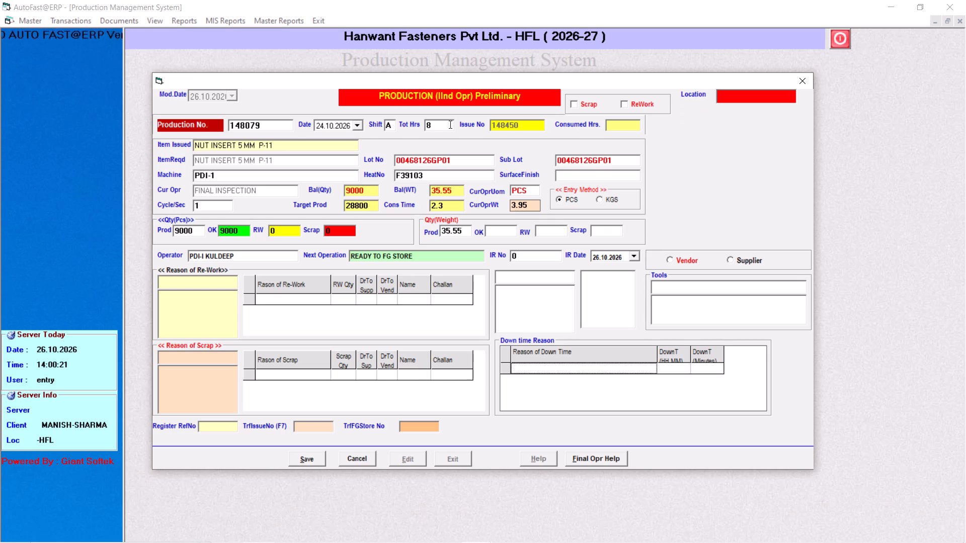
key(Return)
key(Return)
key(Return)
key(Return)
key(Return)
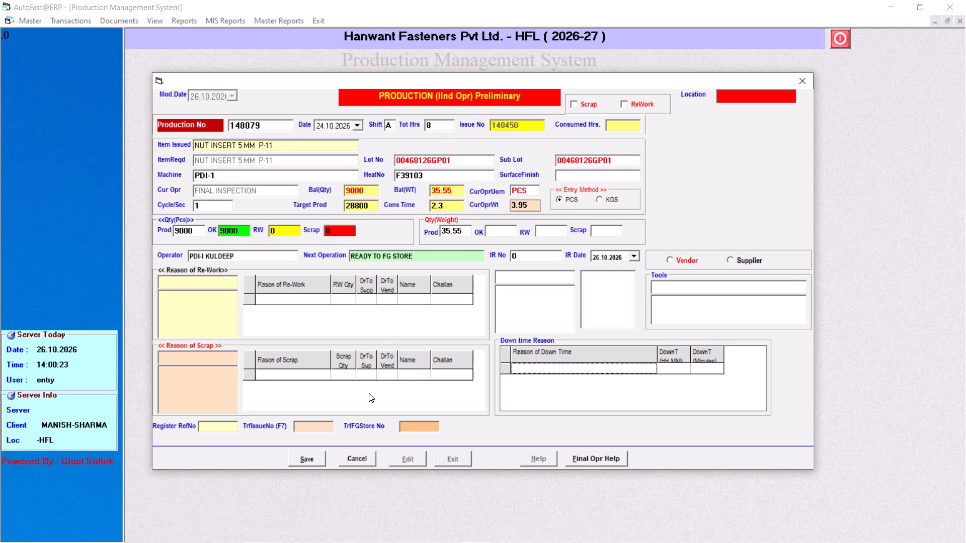
click(313, 462)
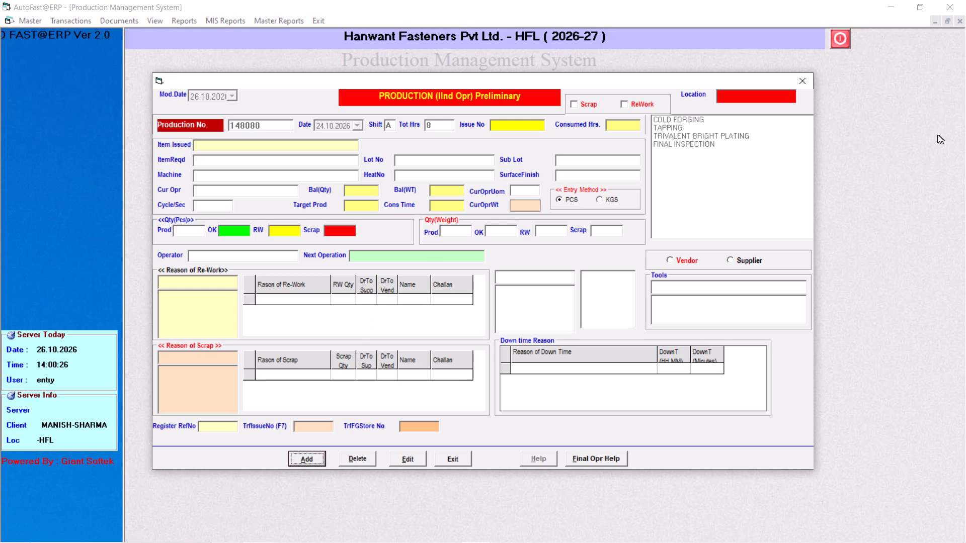
click(807, 85)
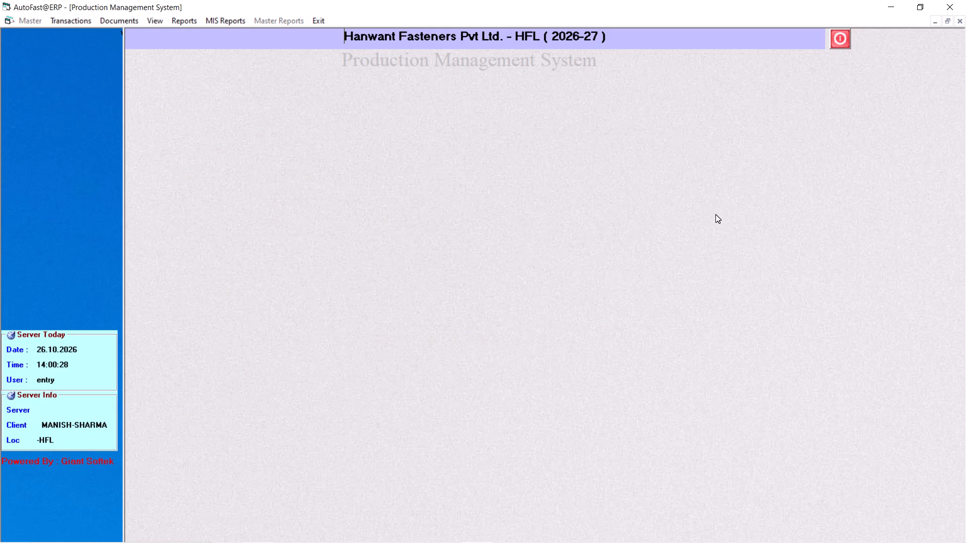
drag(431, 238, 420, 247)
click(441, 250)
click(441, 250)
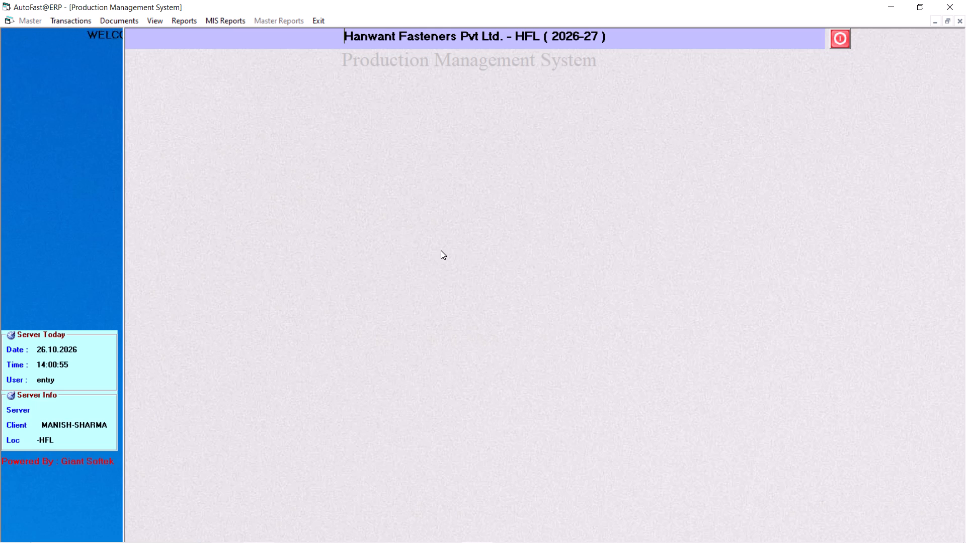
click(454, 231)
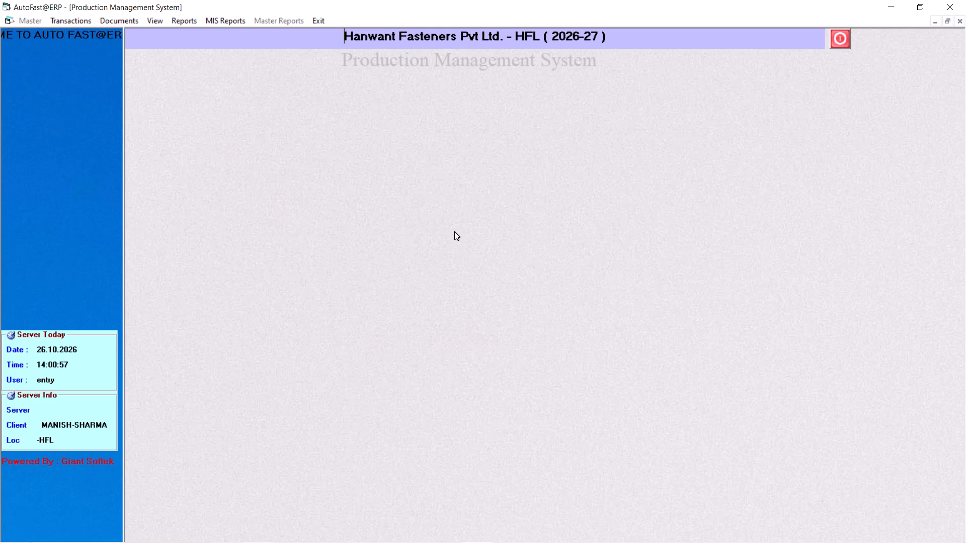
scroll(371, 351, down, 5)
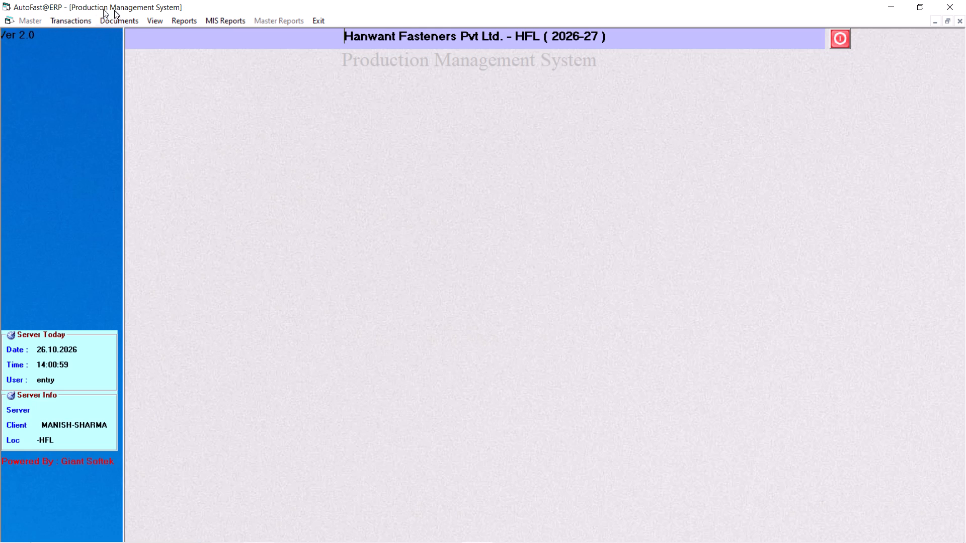
Generate the first-operation job card status report for pending cards from 26.08.2026 to 26.10.2026.
click(177, 22)
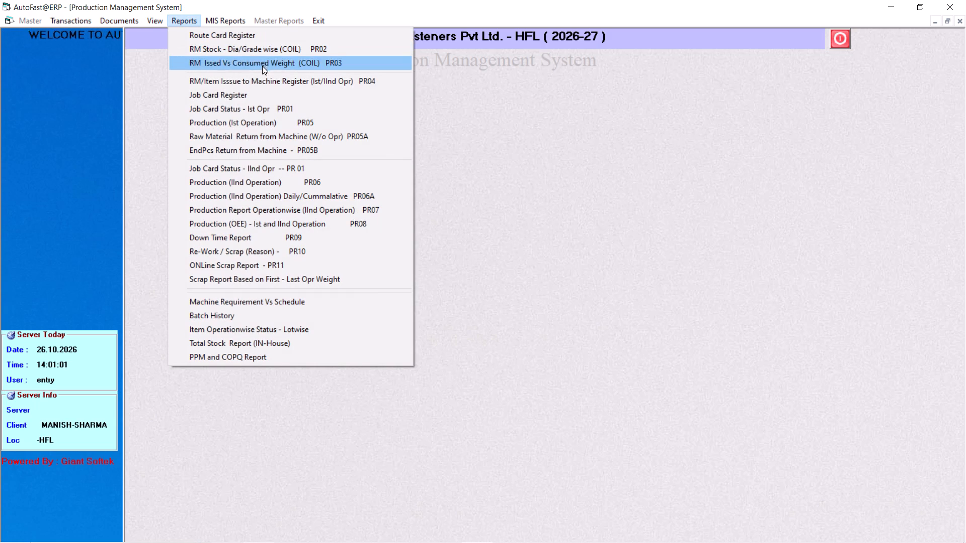
click(275, 109)
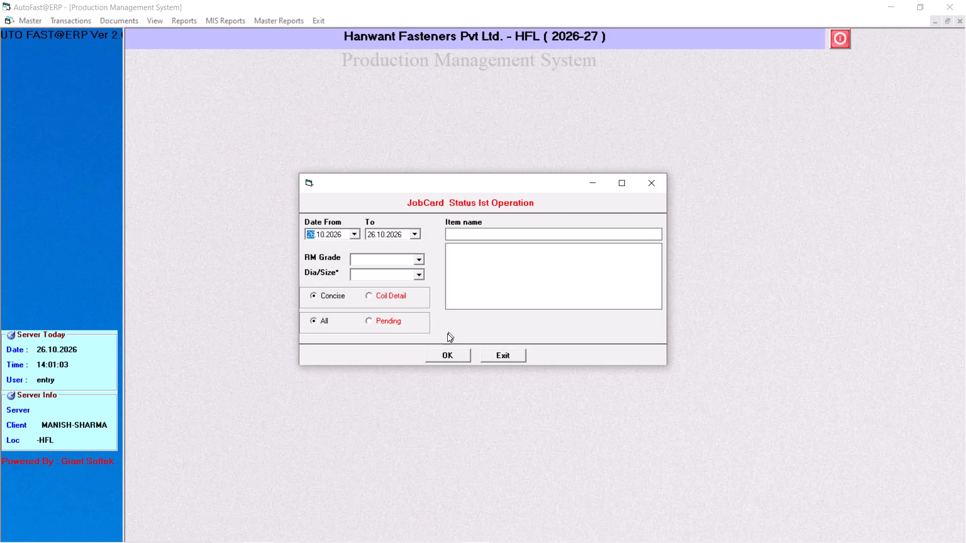
click(369, 319)
click(328, 229)
click(323, 234)
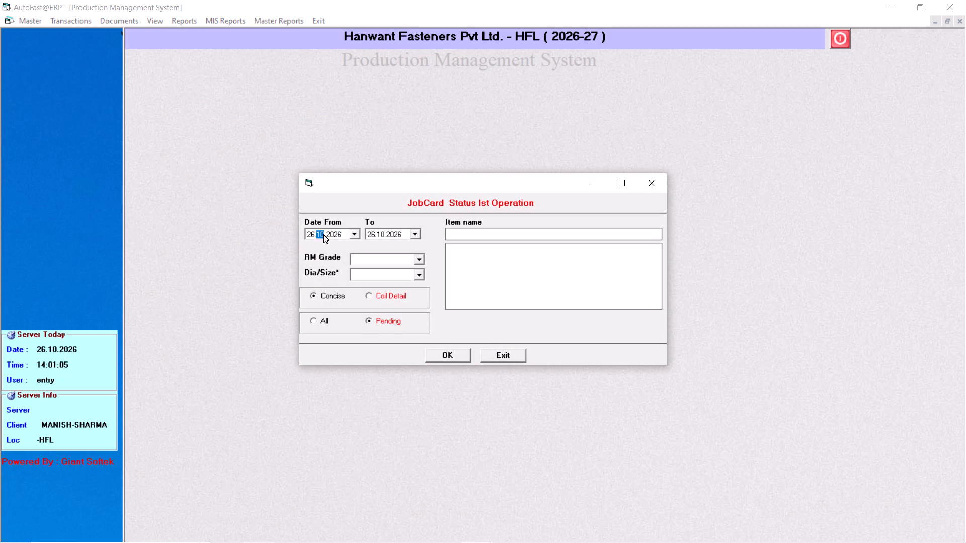
key(Down)
key(Down)
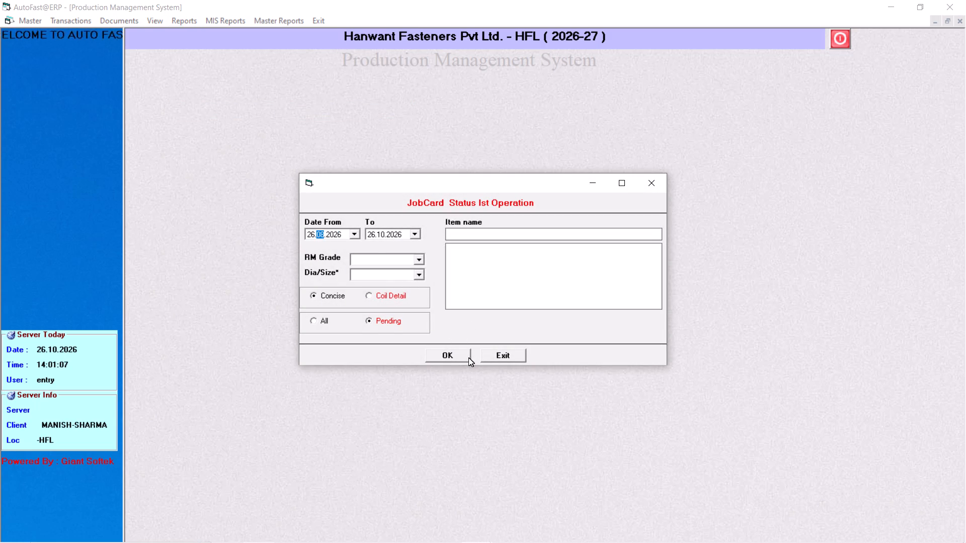
click(468, 357)
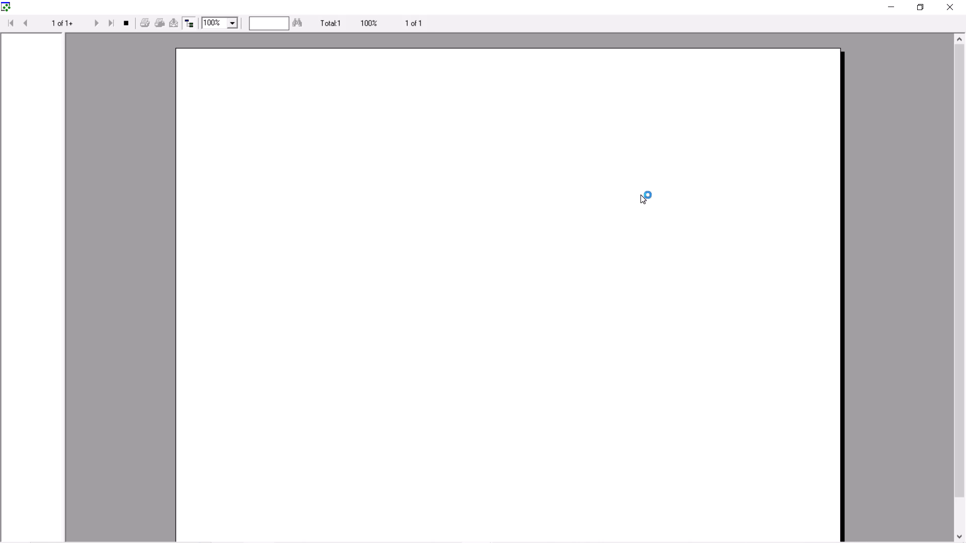
Review both pages of the pending first-operation job card report and close the report and its filter form.
scroll(551, 207, down, 4)
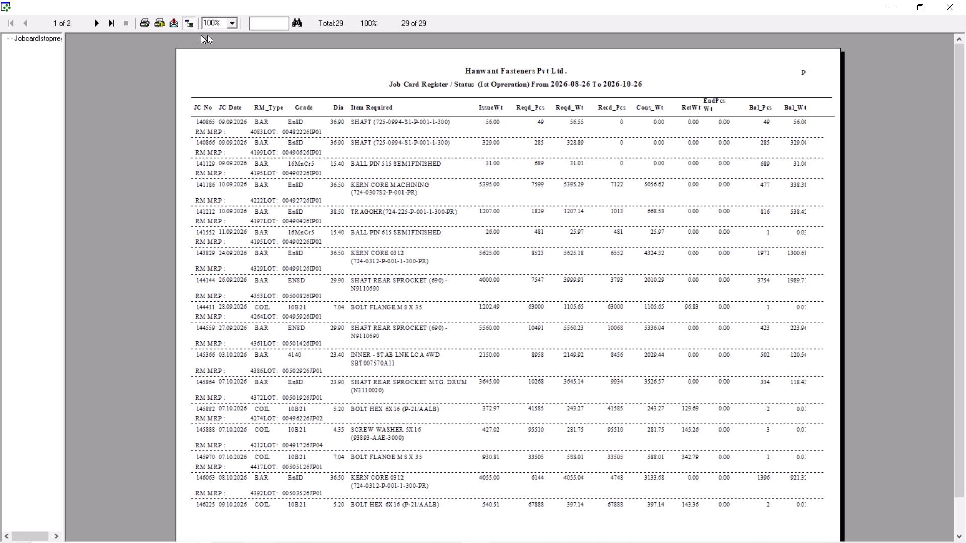
click(100, 28)
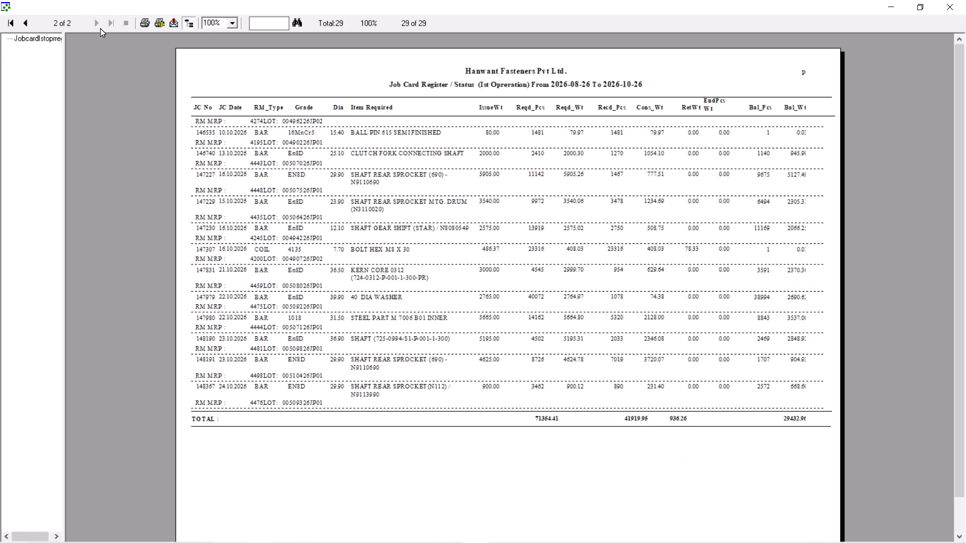
click(957, 0)
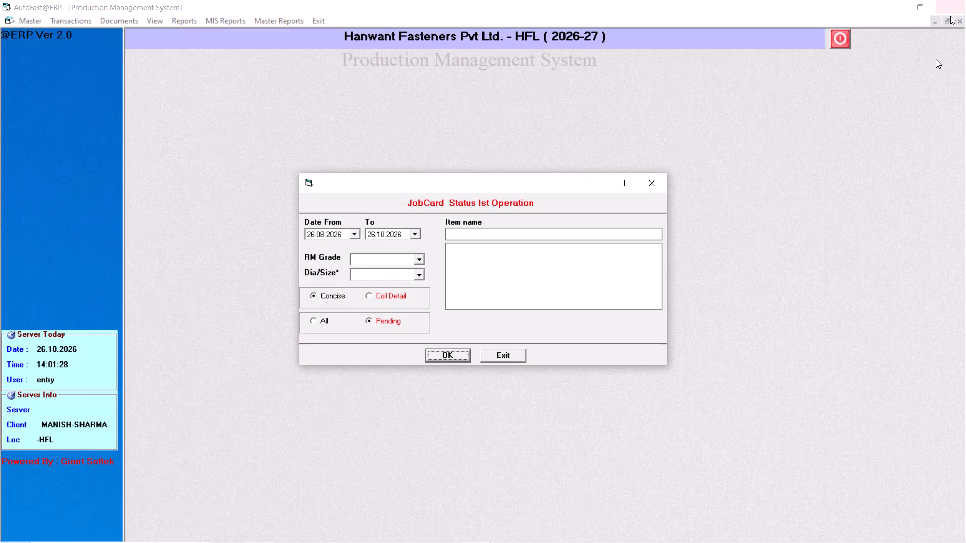
click(658, 180)
click(515, 250)
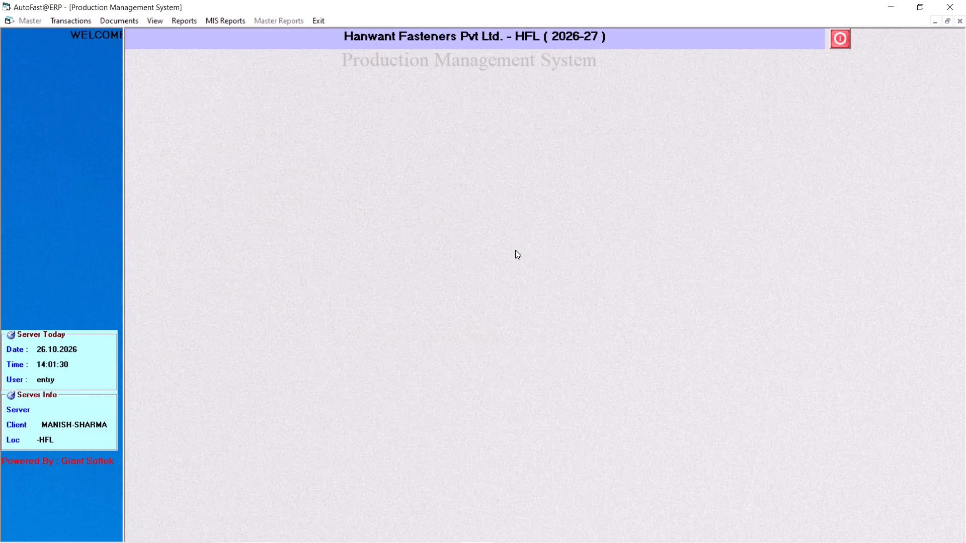
scroll(515, 250, down, 3)
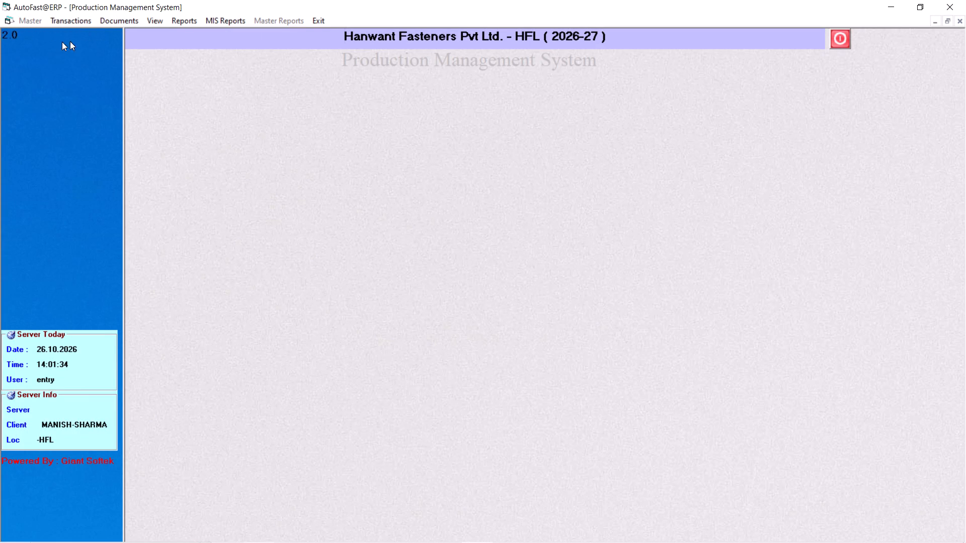
Open a second-operation item issue dated 24.10.2026 and look up item SHAFT RR DRUM MTD NO. N8111580/I0179.
click(64, 23)
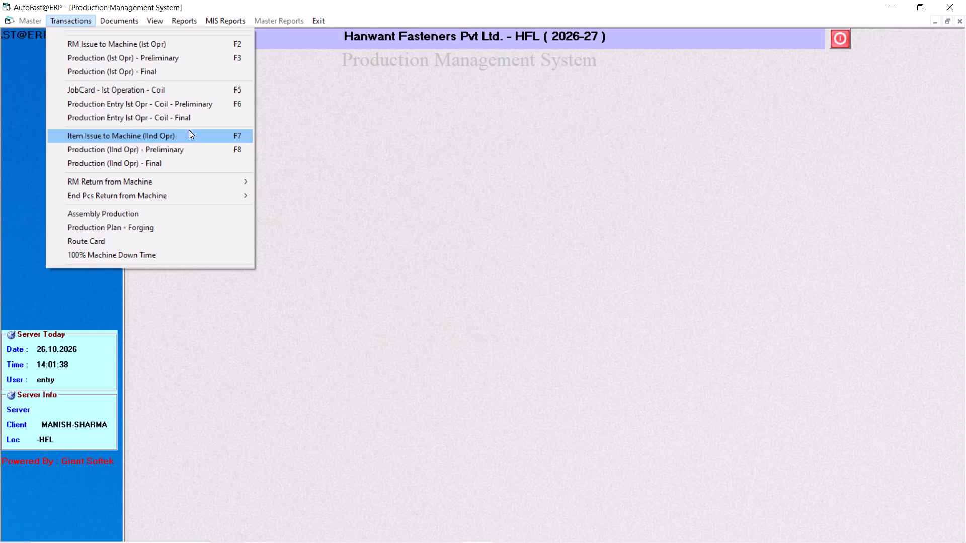
click(189, 130)
key(Return)
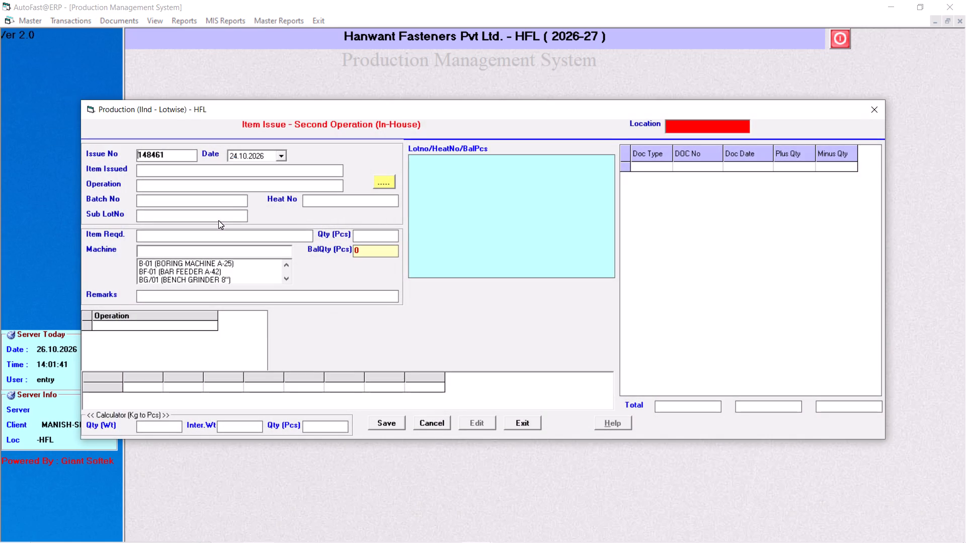
key(Return)
key(Return)
key(Return)
key(shift+percent)
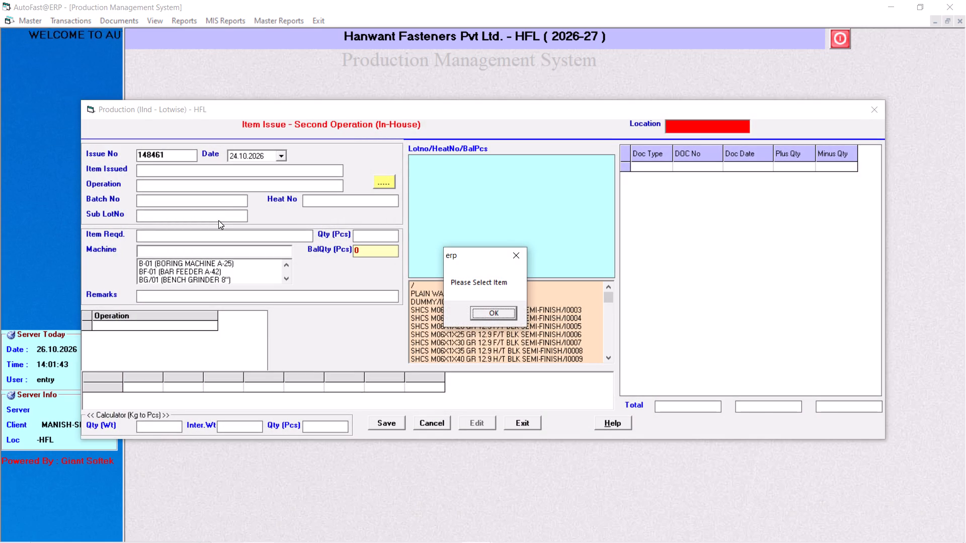
text(6580)
key(Return)
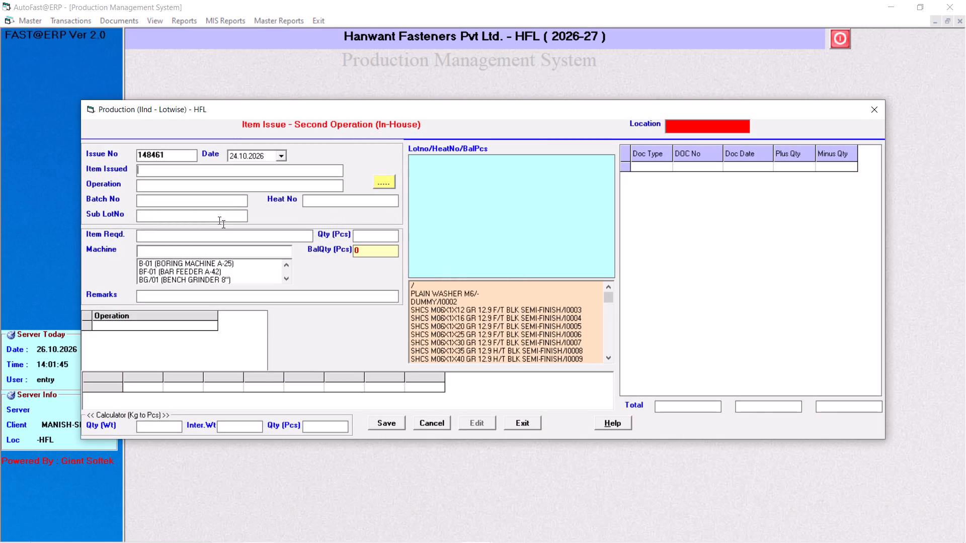
key(shift+percent)
text(580)
key(Down)
key(Down)
key(Return)
key(Return)
Look through the shaft's operation list down to FINAL INSPECTION and close the item issue without saving.
key(Down)
key(Down)
key(Down)
key(Down)
key(Down)
key(Down)
key(Down)
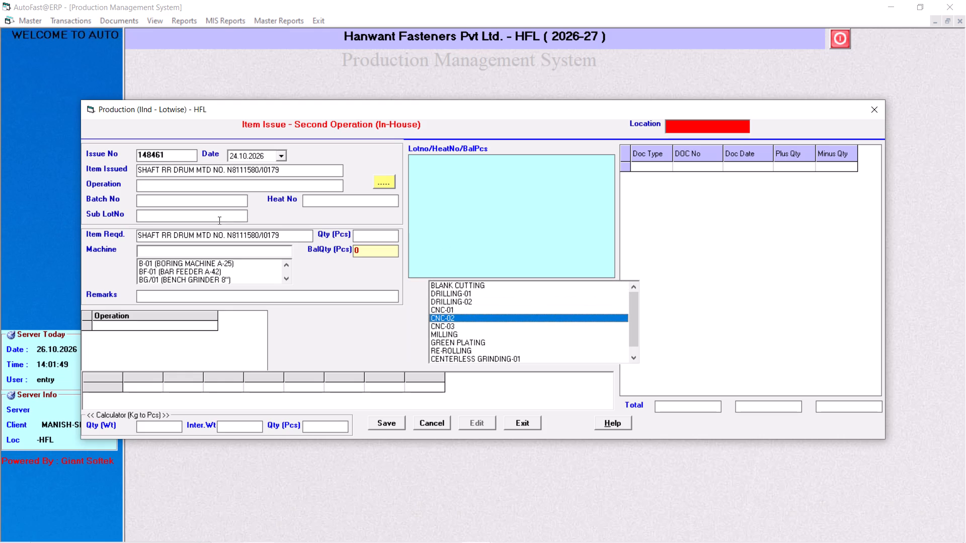
key(Down)
key(Down)
key(Down)
key(Down)
key(Down)
key(Down)
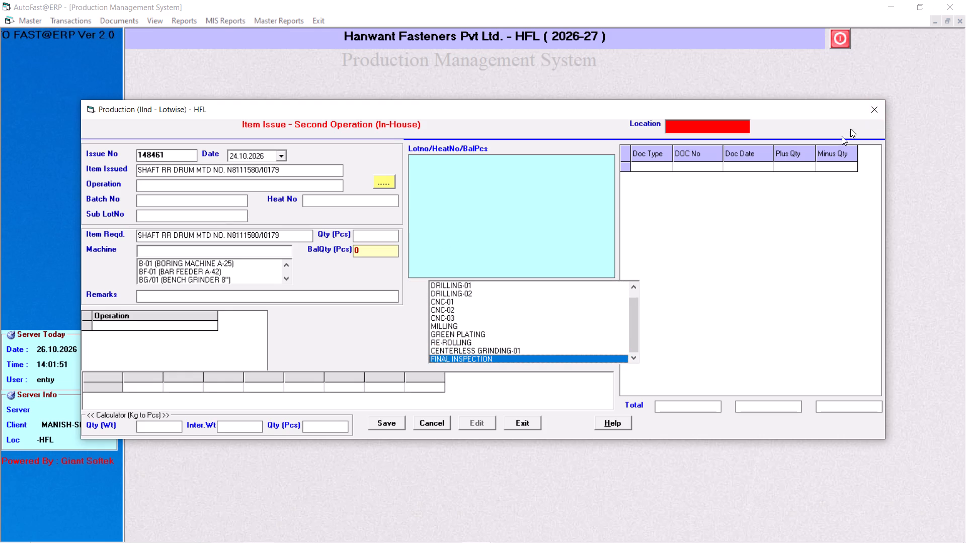
click(870, 110)
click(485, 234)
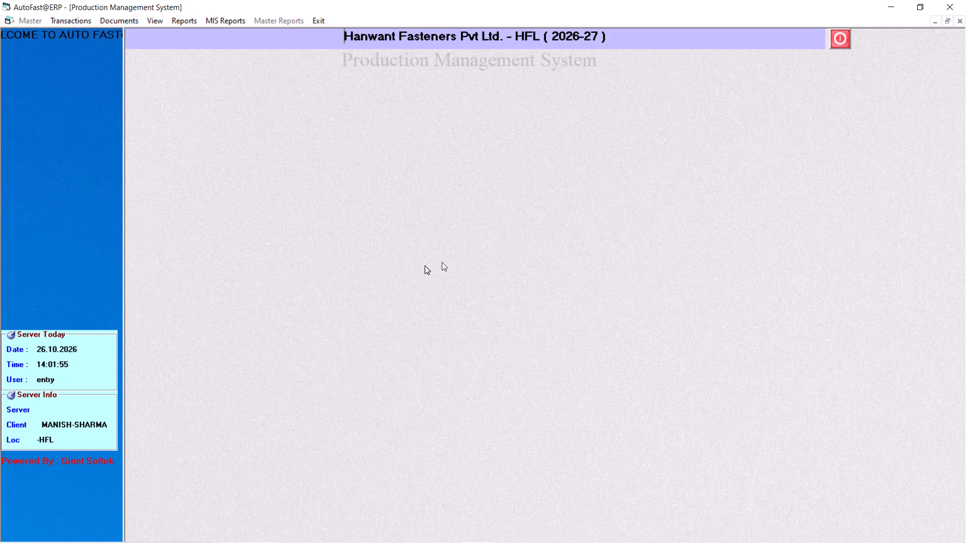
Look up the operations of SHAFT RR DRUM MTD NO. N8111580/I0179 again in a new second-operation item issue, closing it unsaved.
click(69, 20)
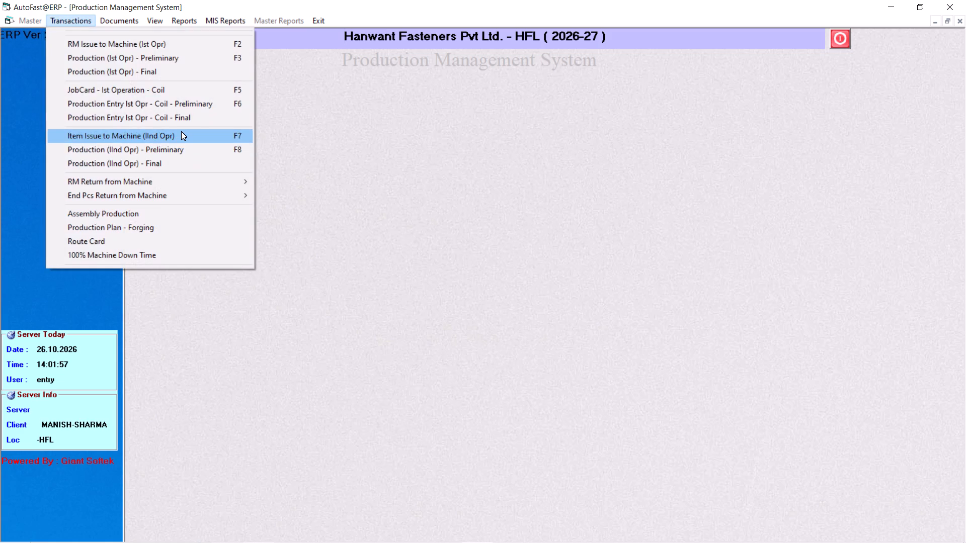
click(181, 131)
key(Return)
key(Return)
key(Return)
key(Return)
key(Return)
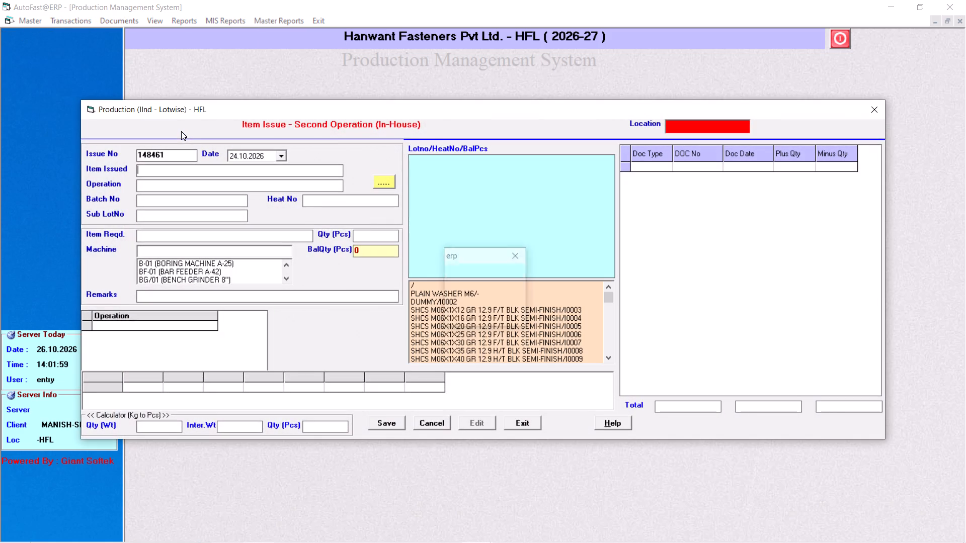
key(Return)
key(Return)
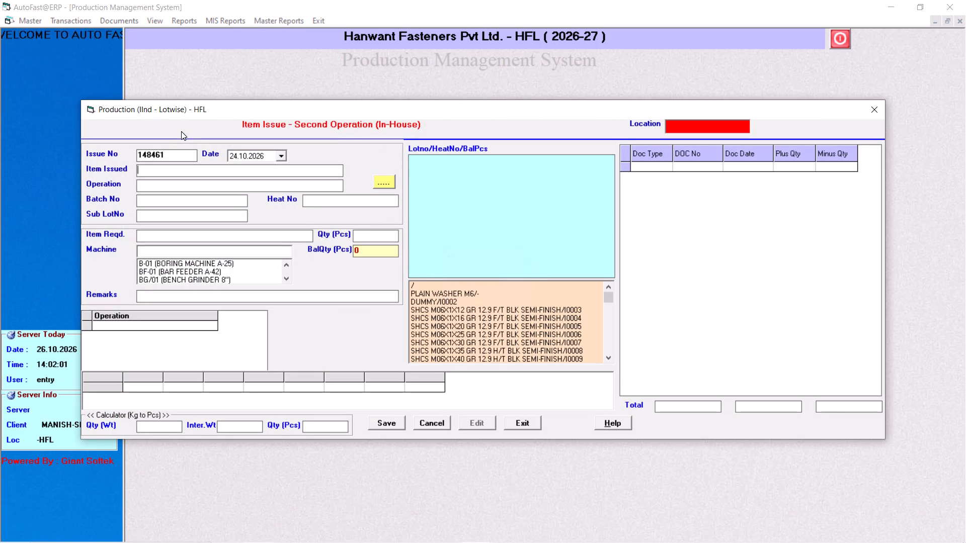
key(shift+percent)
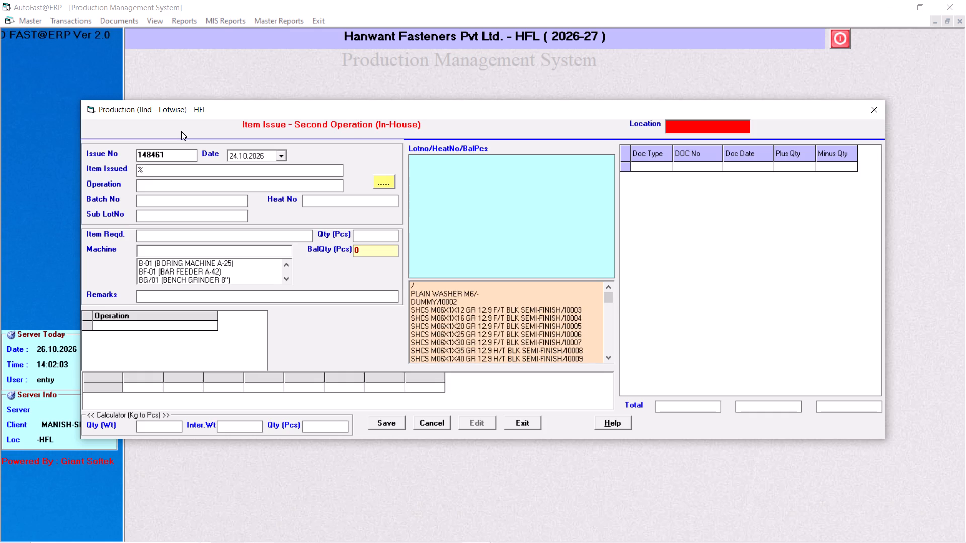
text(680)
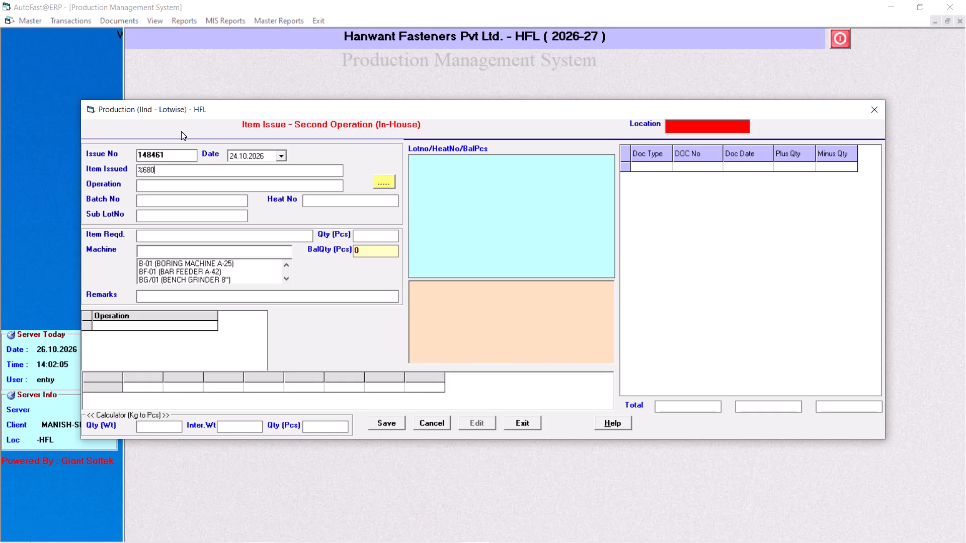
key(BackSpace)
key(BackSpace)
key(BackSpace)
text(580)
key(Down)
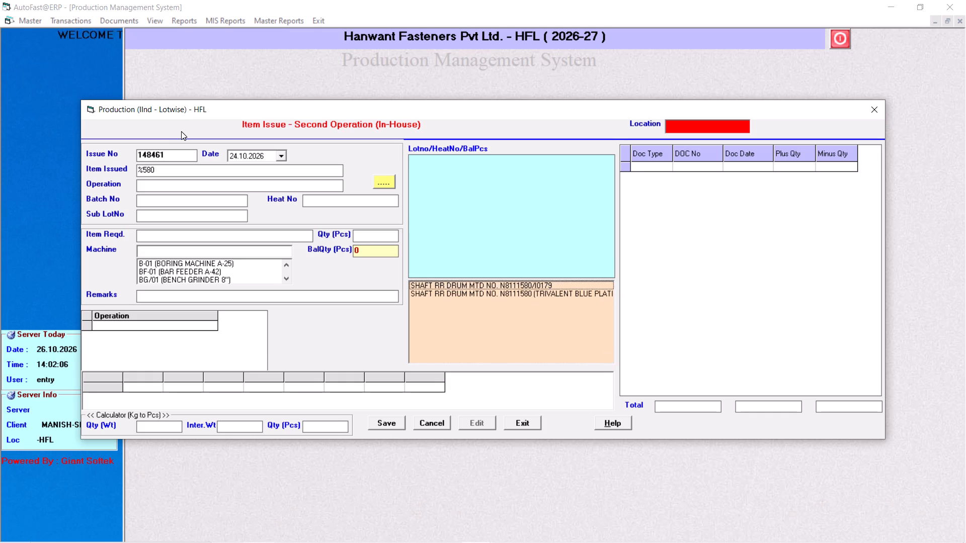
key(Down)
key(Return)
key(Return)
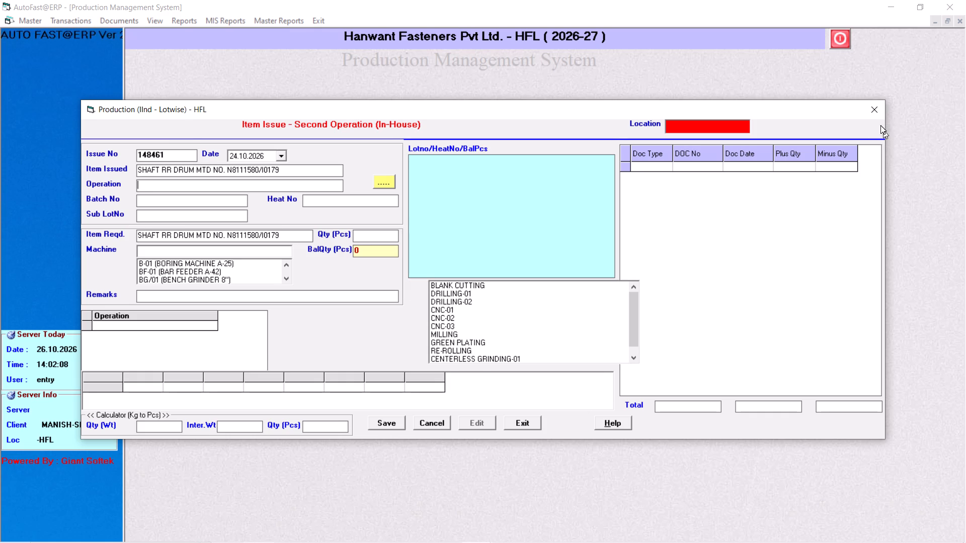
click(874, 116)
click(487, 219)
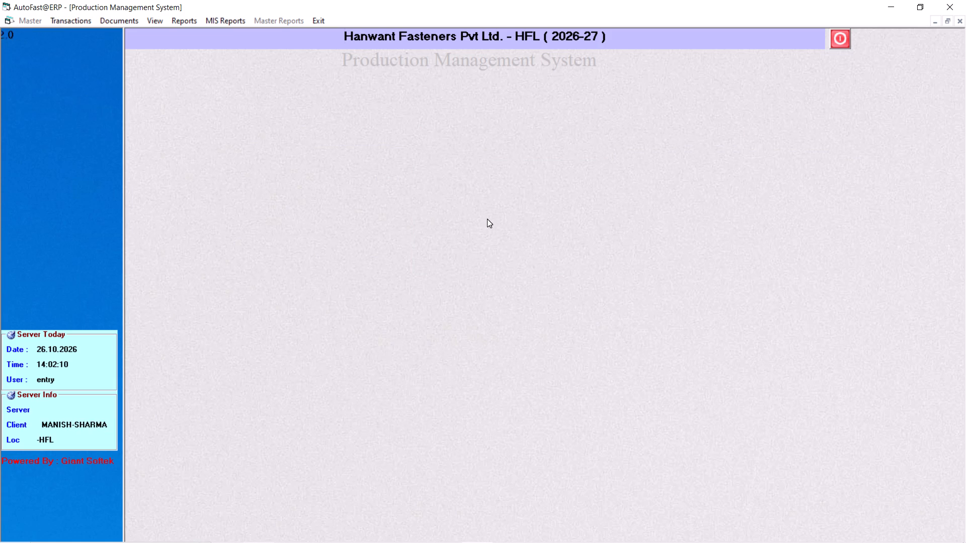
Open the pending MRP for inspection view for in-house production items.
drag(485, 220, 469, 220)
click(156, 17)
click(164, 29)
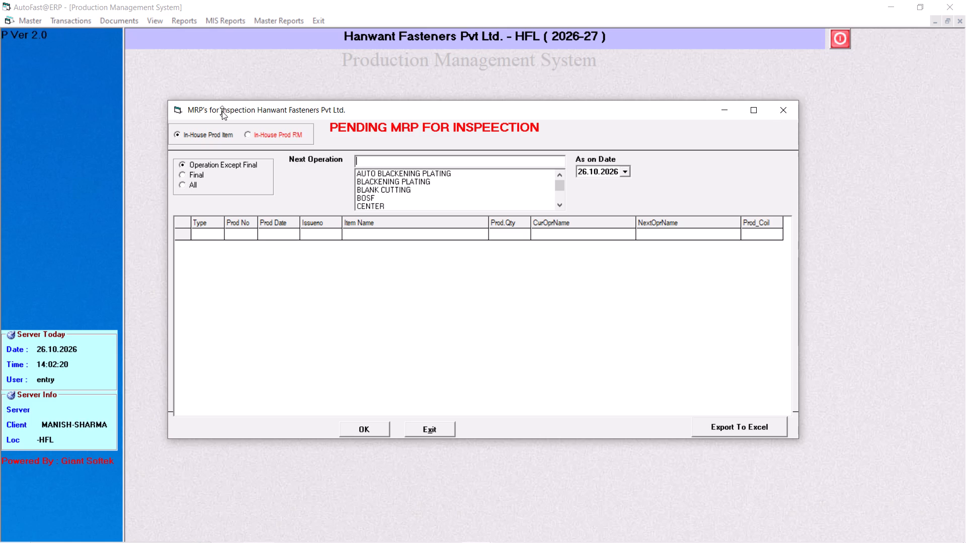
click(542, 314)
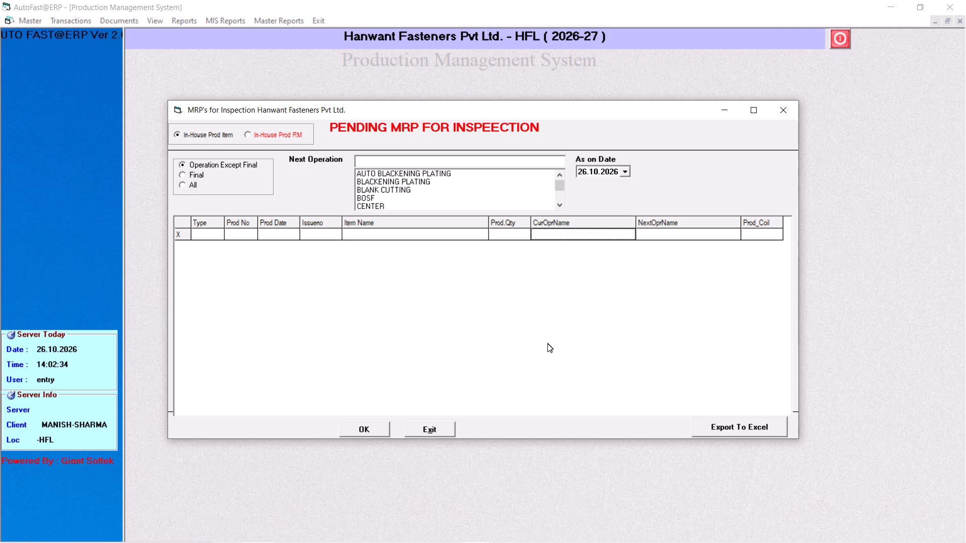
scroll(547, 348, down, 1)
scroll(445, 311, down, 4)
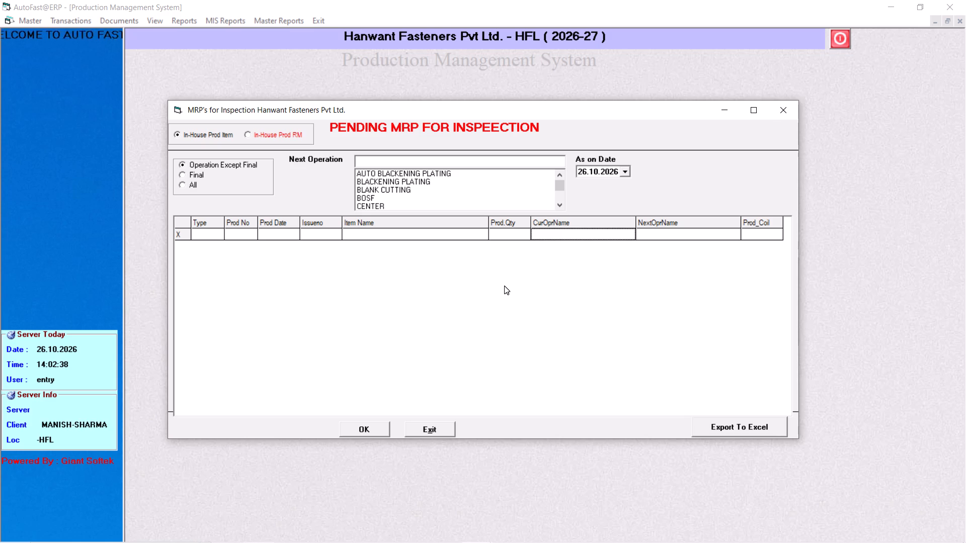